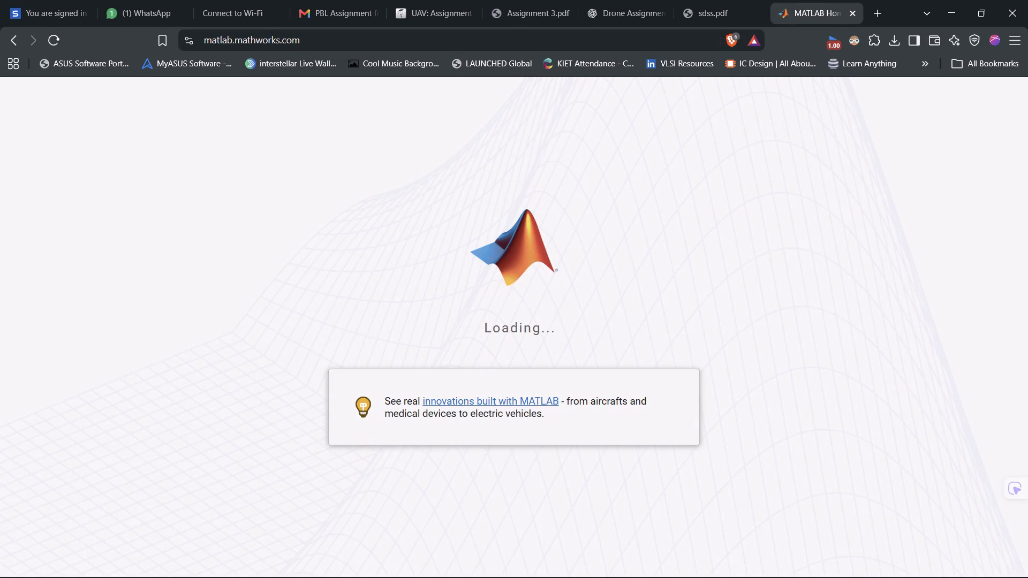
Review sdss.pdf from its drone flight plots back to the MATLAB code at the start of the document.
click(713, 0)
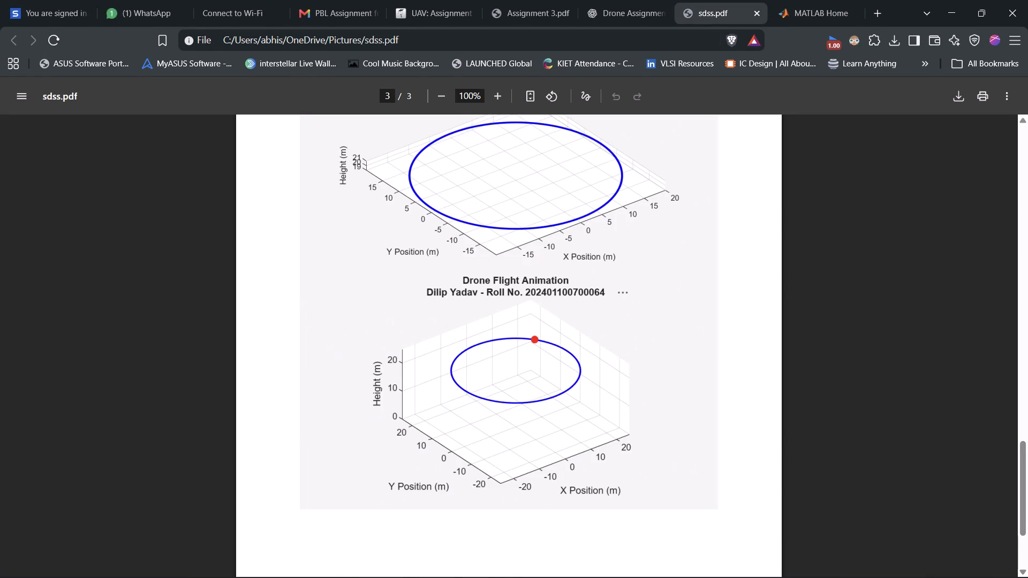
scroll(638, 280, up, 17)
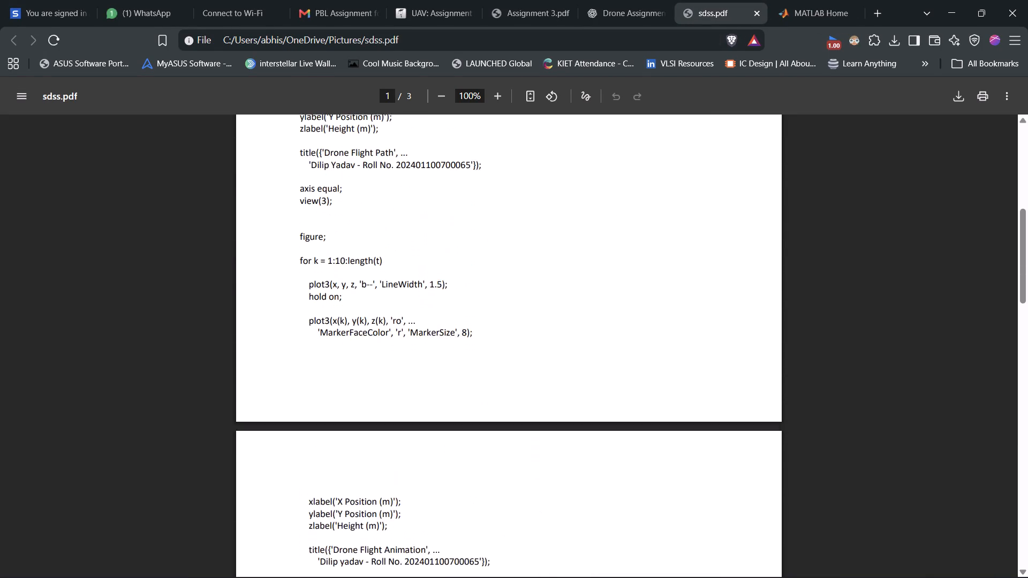
scroll(638, 280, up, 10)
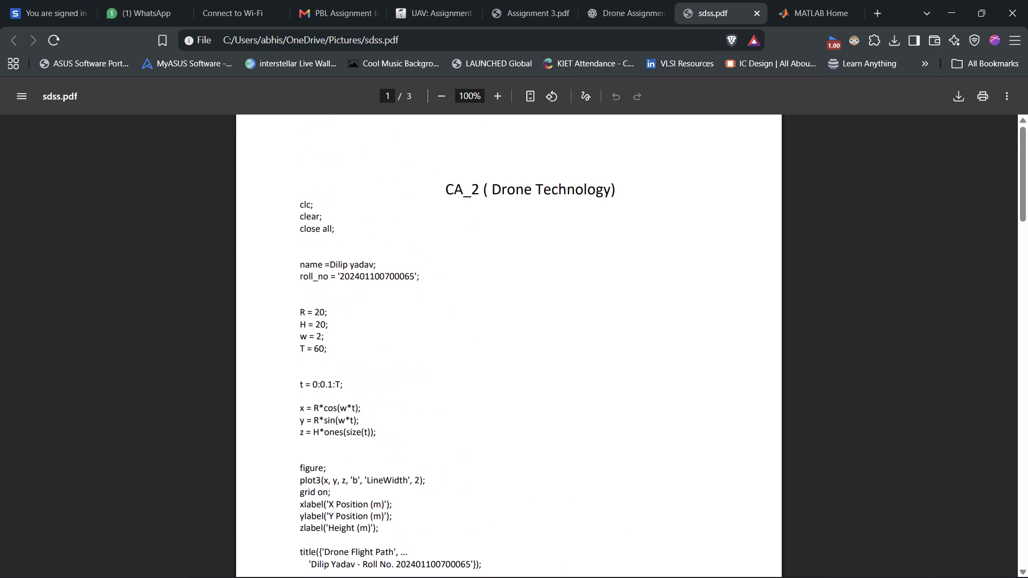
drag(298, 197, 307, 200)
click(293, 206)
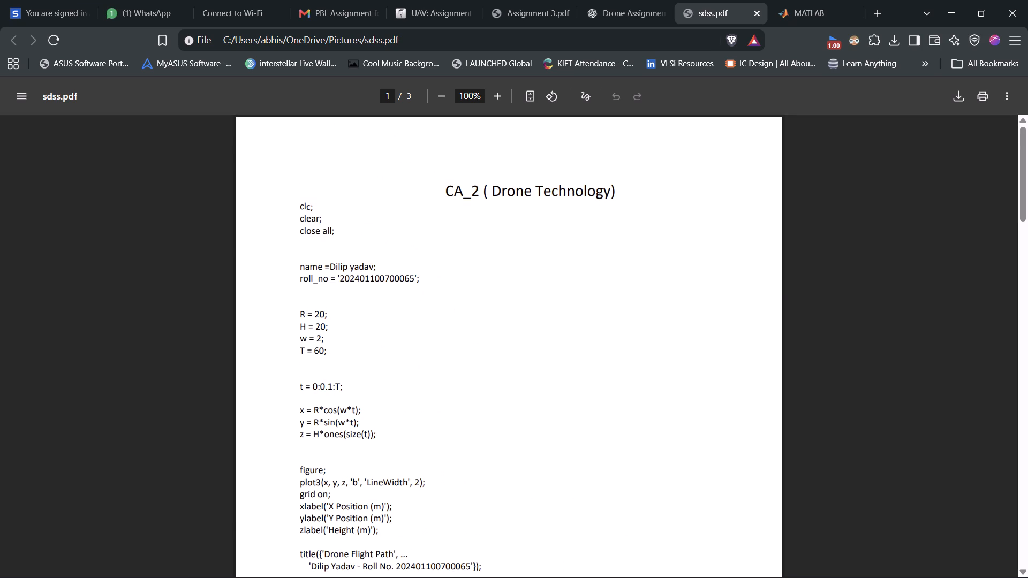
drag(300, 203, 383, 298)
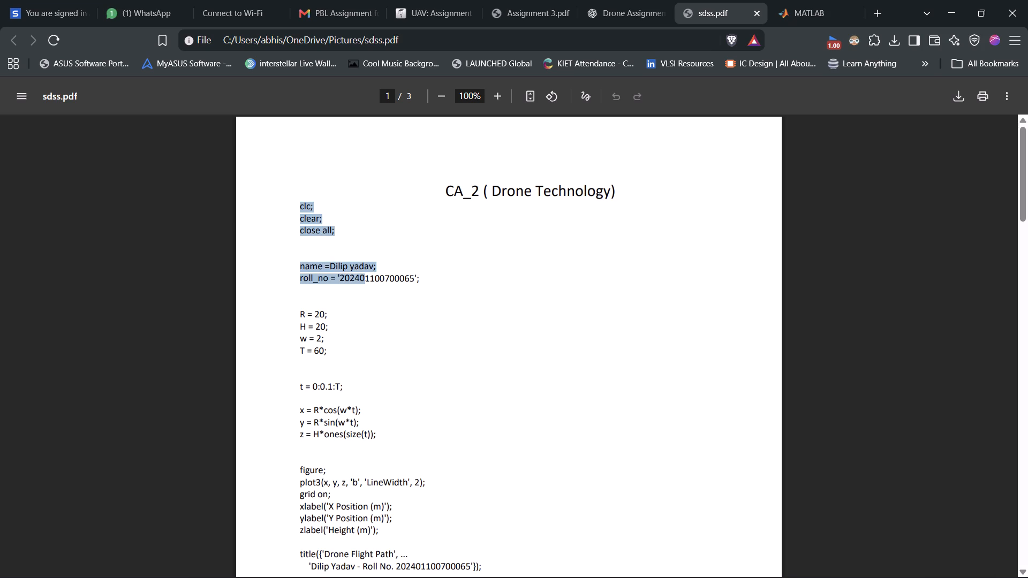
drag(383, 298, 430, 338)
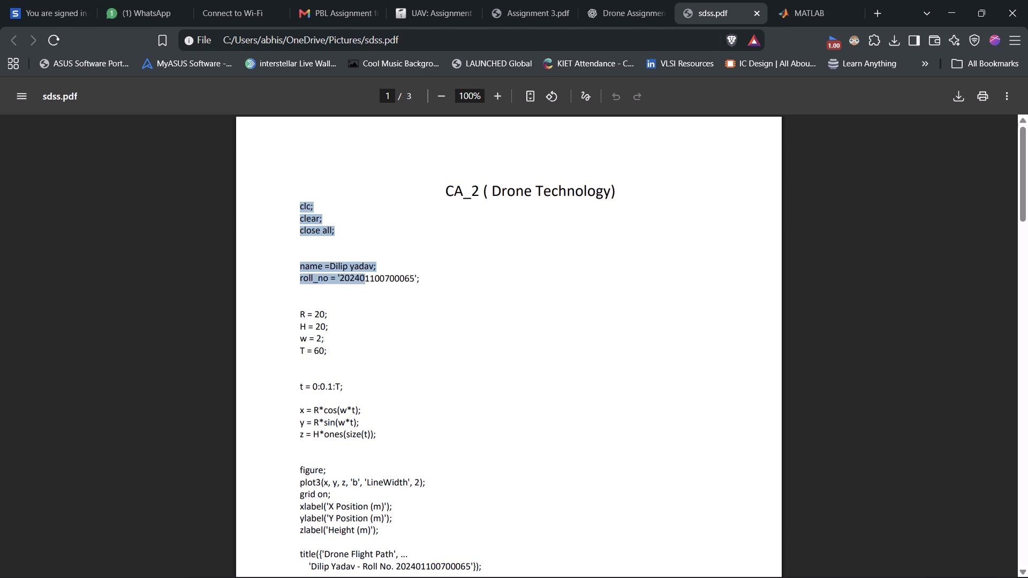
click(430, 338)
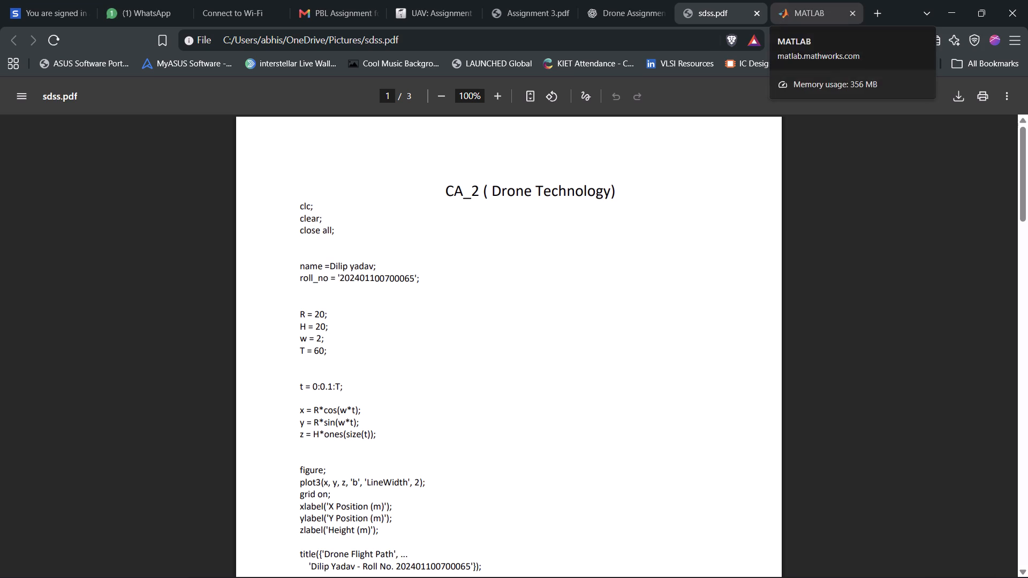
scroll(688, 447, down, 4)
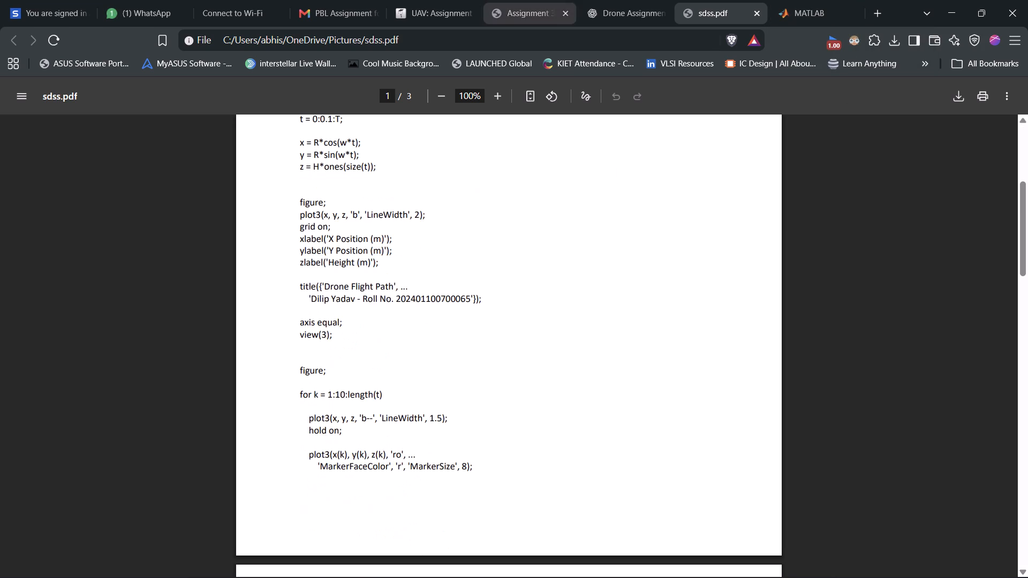
Return from the Assignment 3 page in the LMS to the drone course page listing the Part E activities.
click(416, 0)
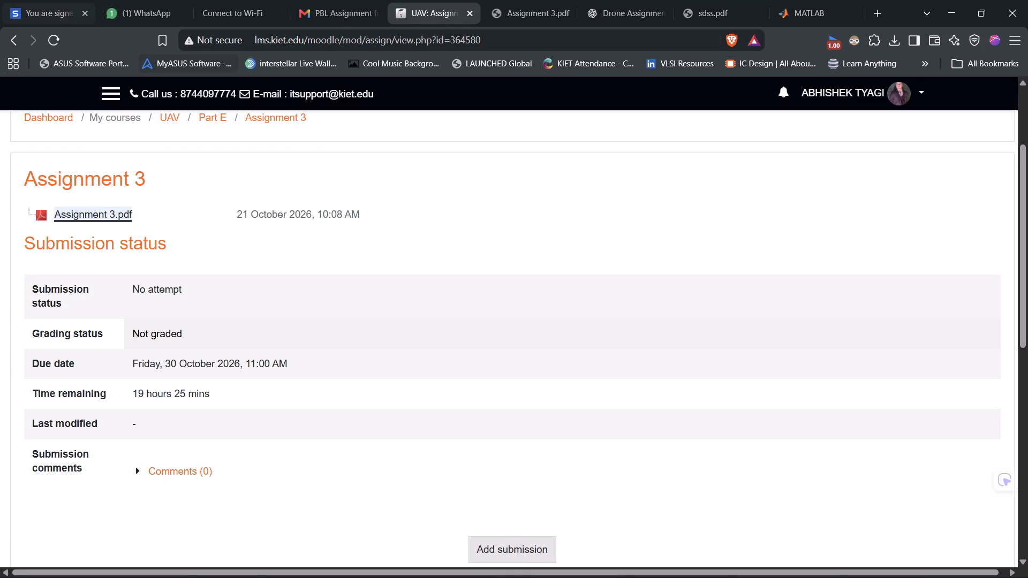
click(16, 42)
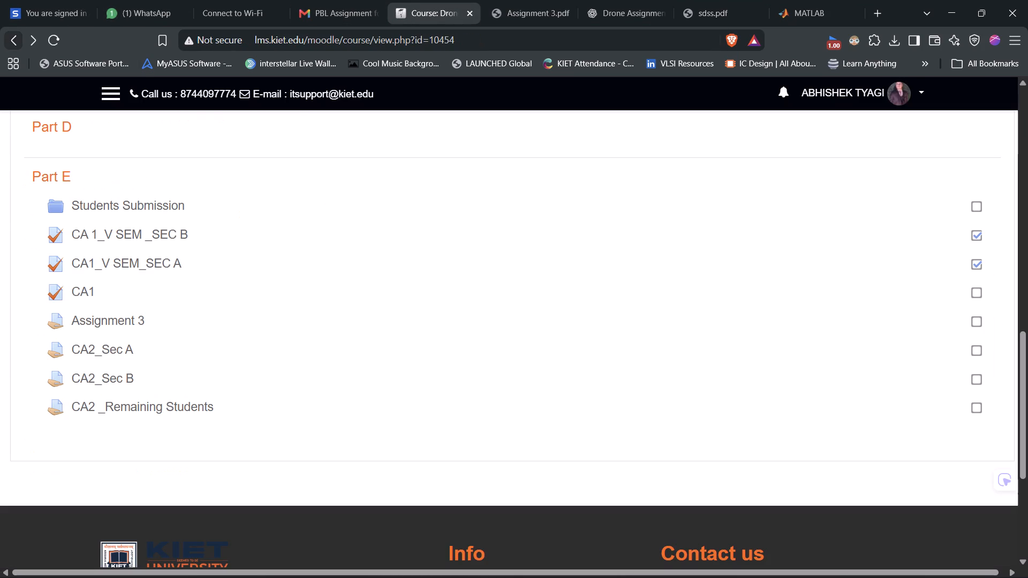
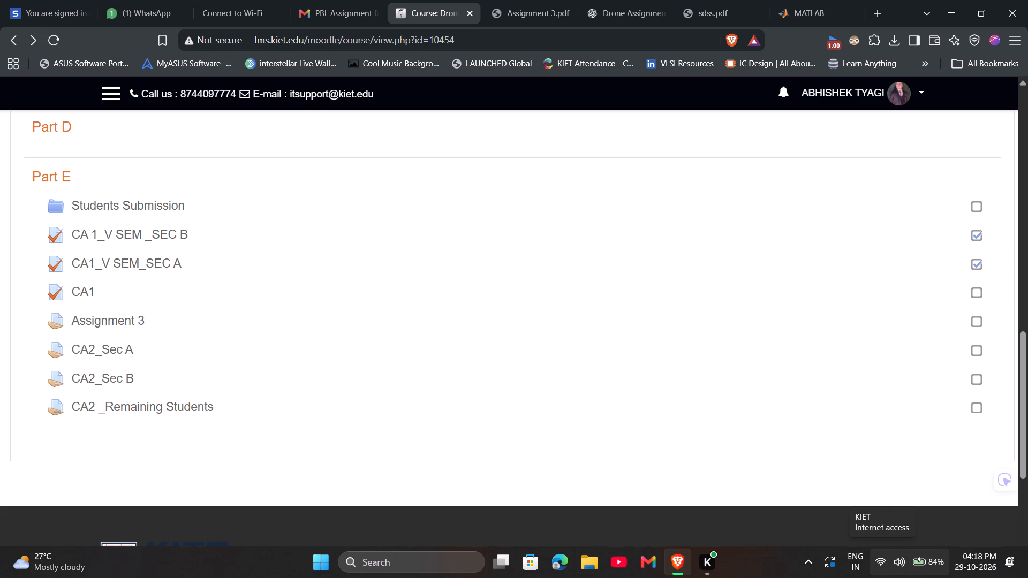
Turn on the computer's mobile hotspot from the Windows quick settings.
click(882, 568)
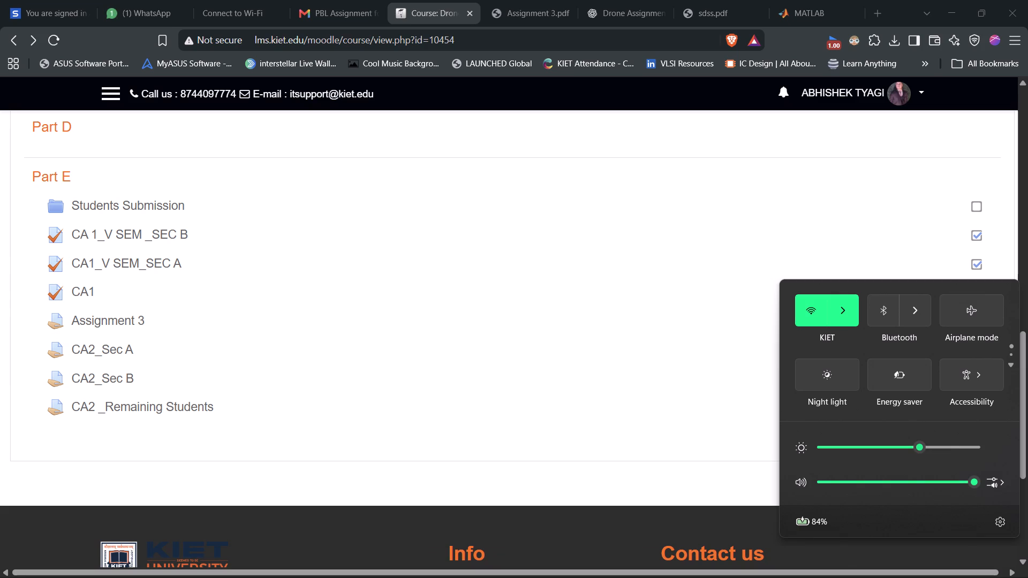
scroll(893, 333, down, 2)
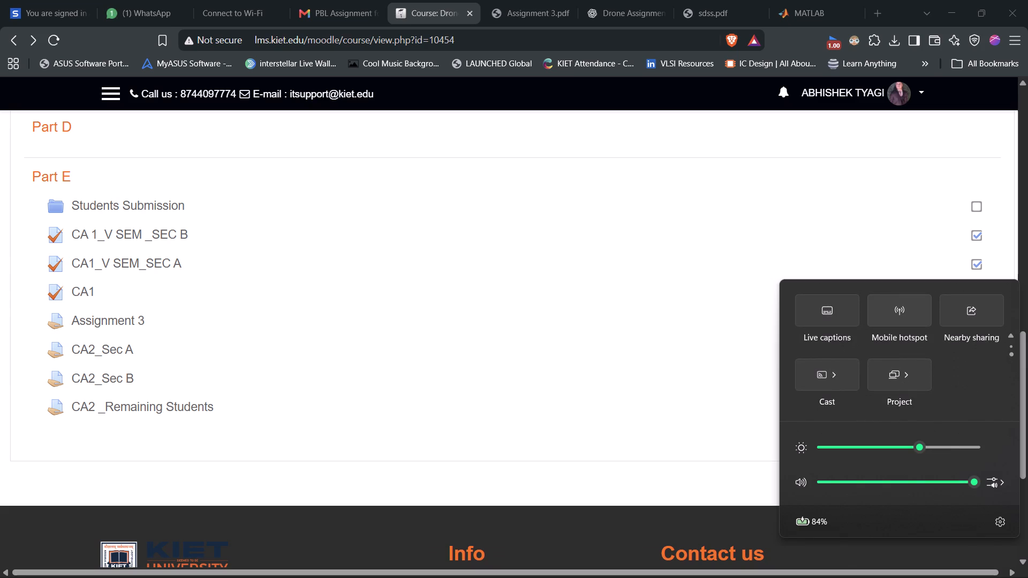
click(904, 315)
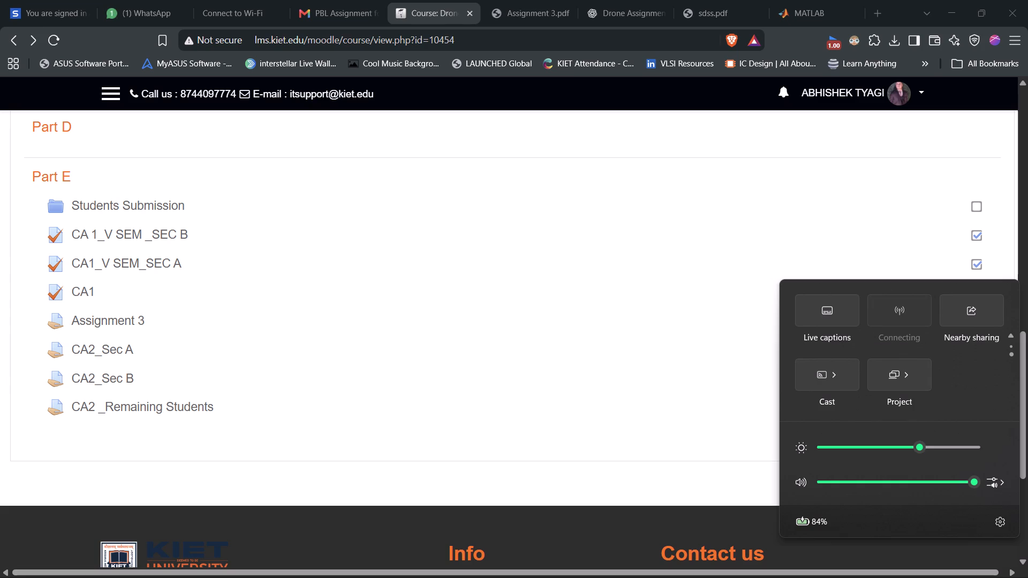
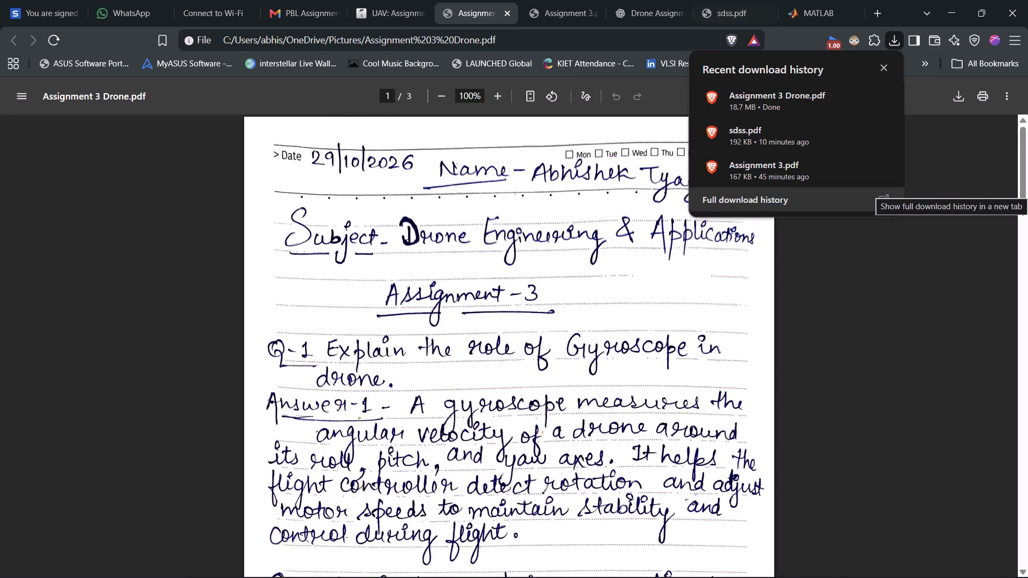
Close the Assignment 3 Drone.pdf preview and start adding a submission for Assignment 3 in the LMS.
click(508, 19)
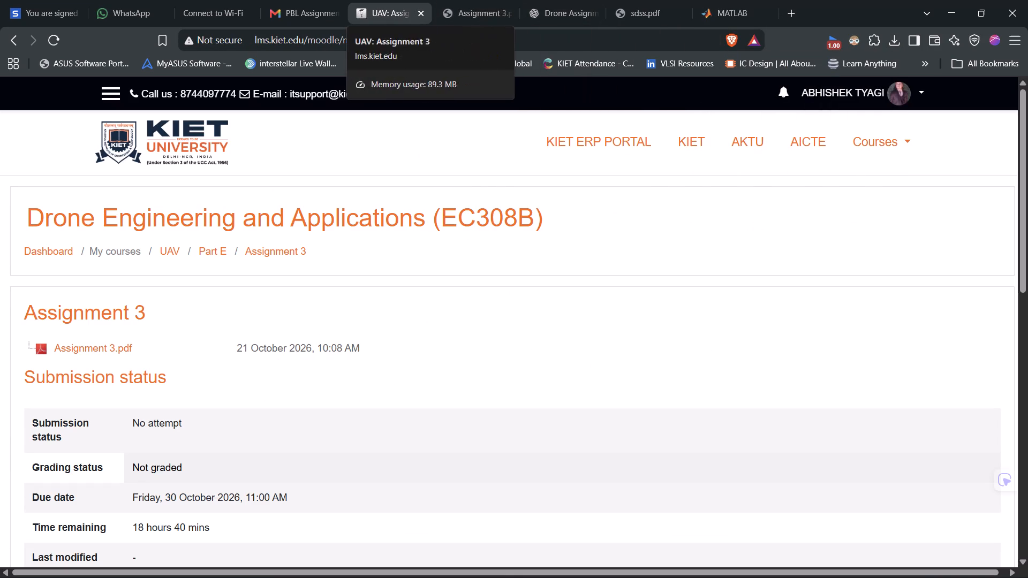
scroll(443, 444, down, 4)
click(482, 413)
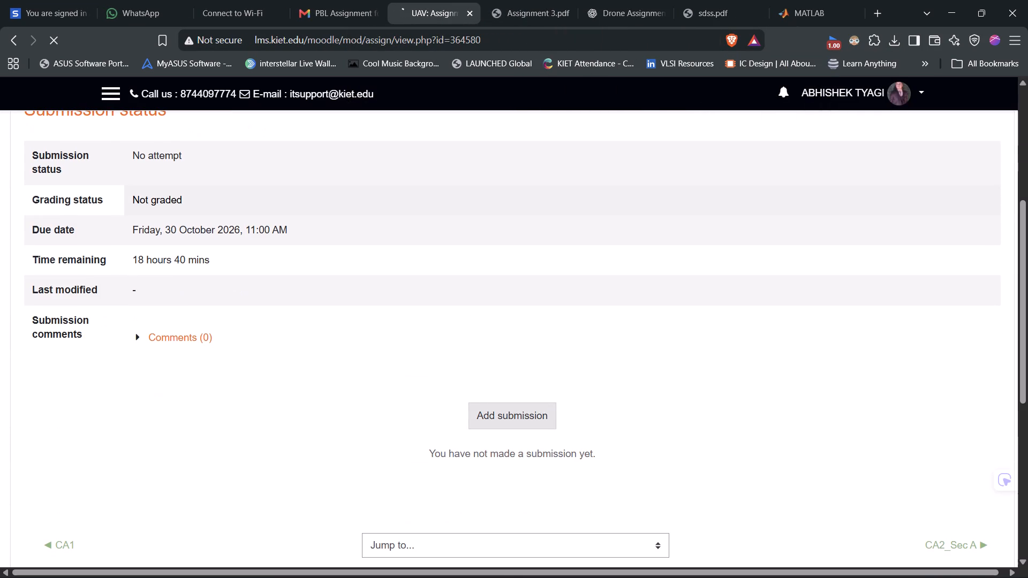
Add the downloaded Assignment 3 Drone.pdf to the file submissions area of Assignment 3.
click(891, 48)
drag(760, 88, 635, 281)
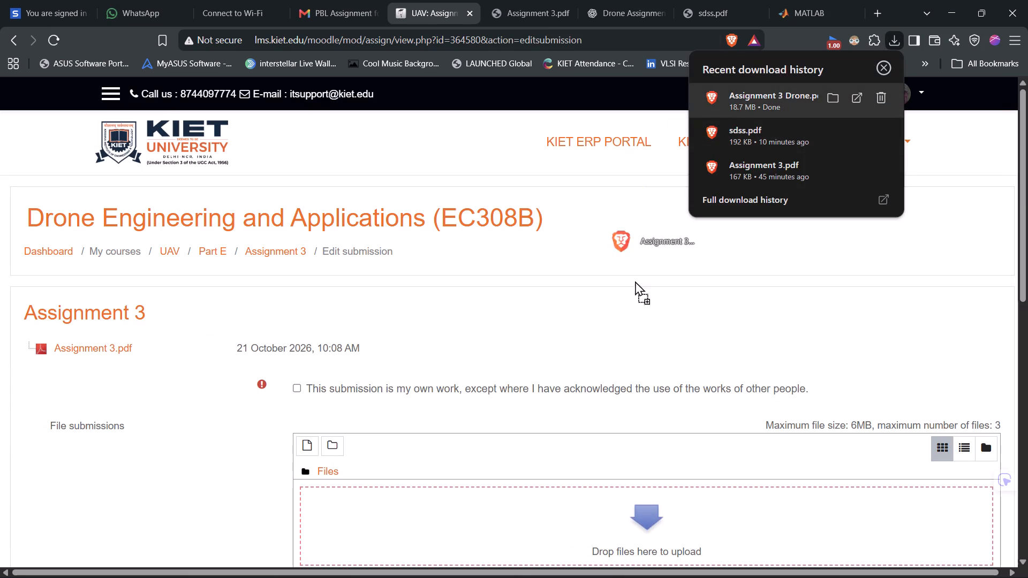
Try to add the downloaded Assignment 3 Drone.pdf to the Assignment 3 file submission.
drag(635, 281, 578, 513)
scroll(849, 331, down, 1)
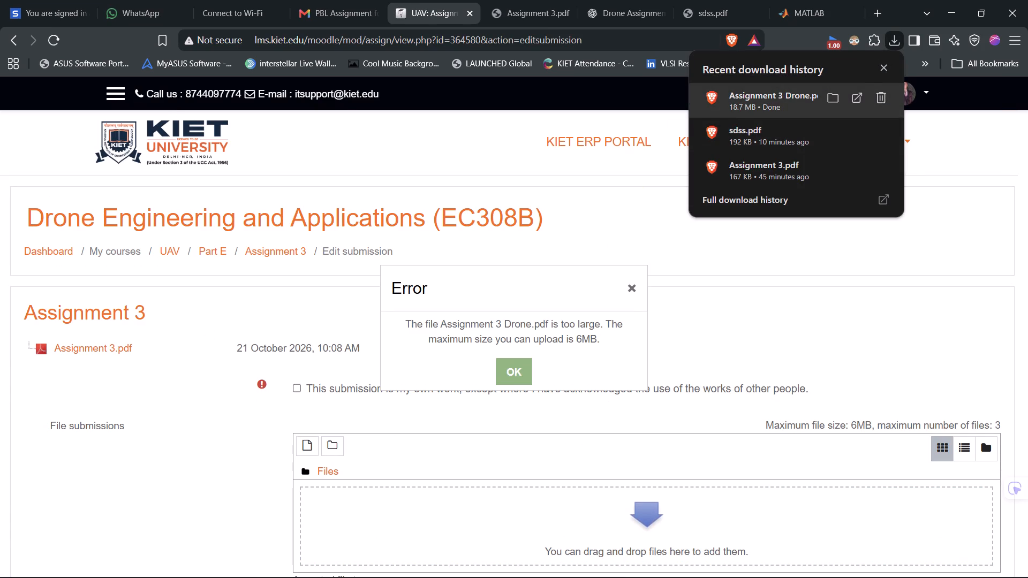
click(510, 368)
Open iLovePDF's Compress PDF tool in a new tab and compress Assignment 3 Drone.pdf with Recommended compression.
click(875, 1)
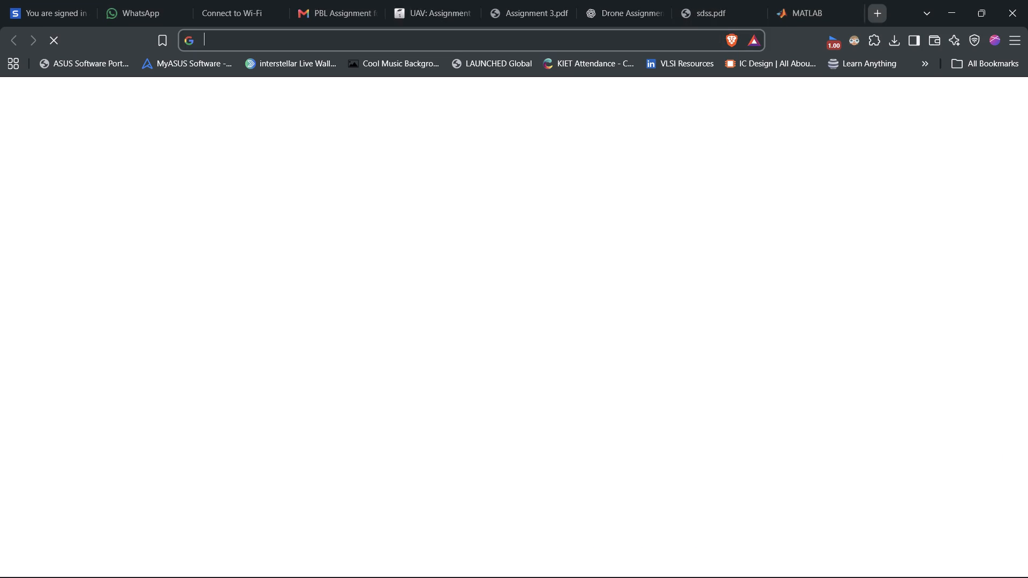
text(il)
scroll(875, 1, up, 1)
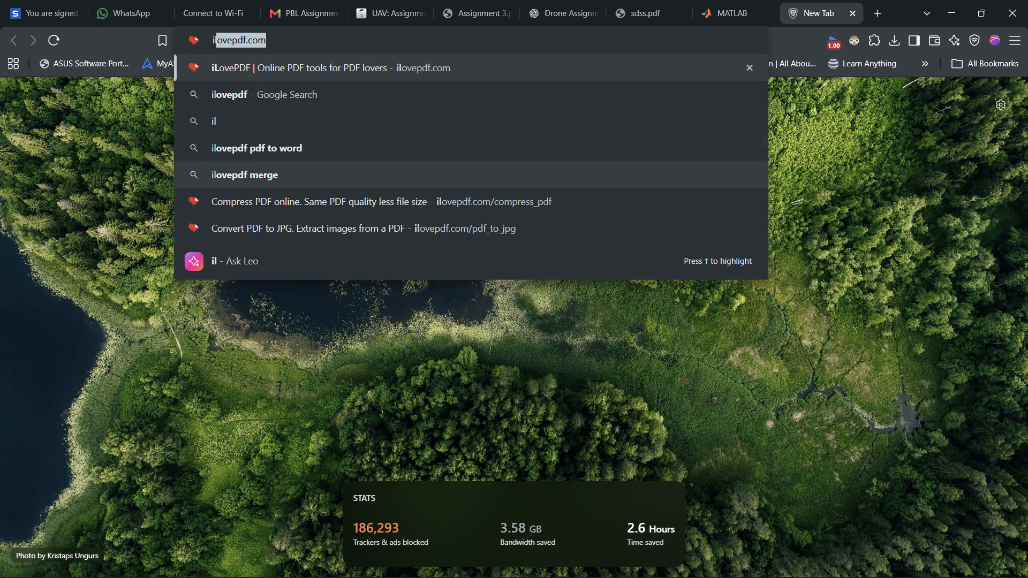
click(314, 209)
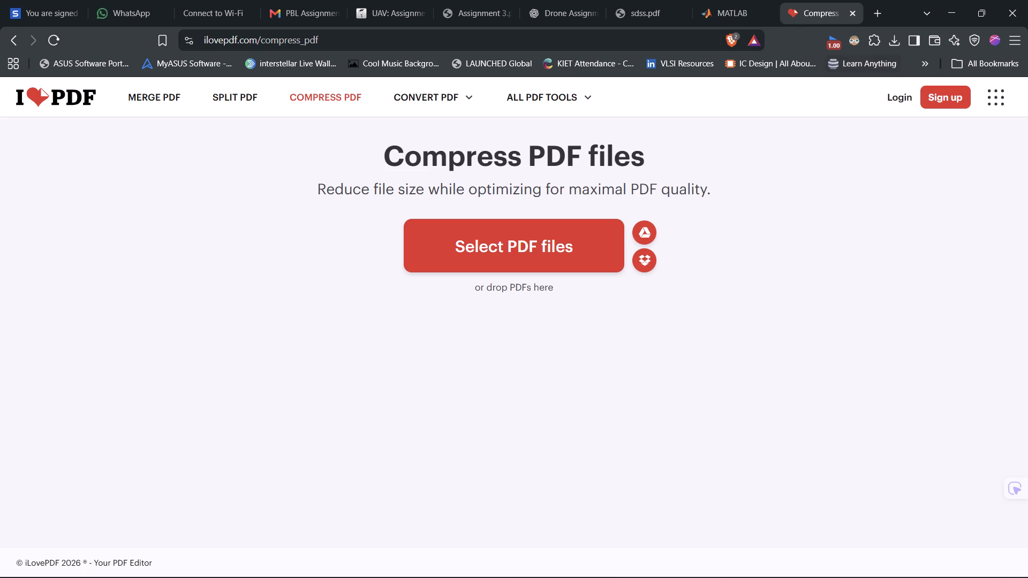
click(888, 38)
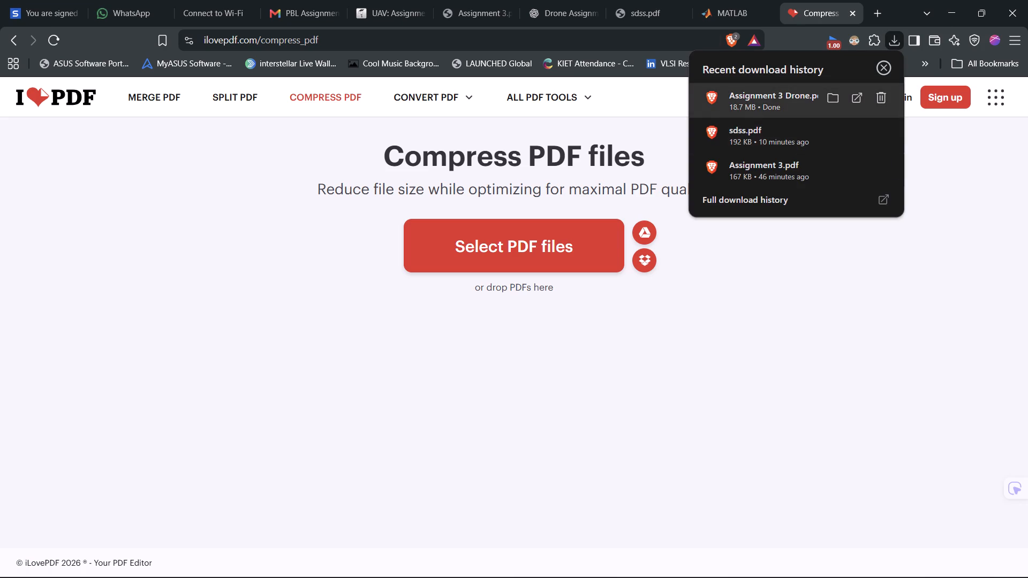
drag(774, 108, 479, 236)
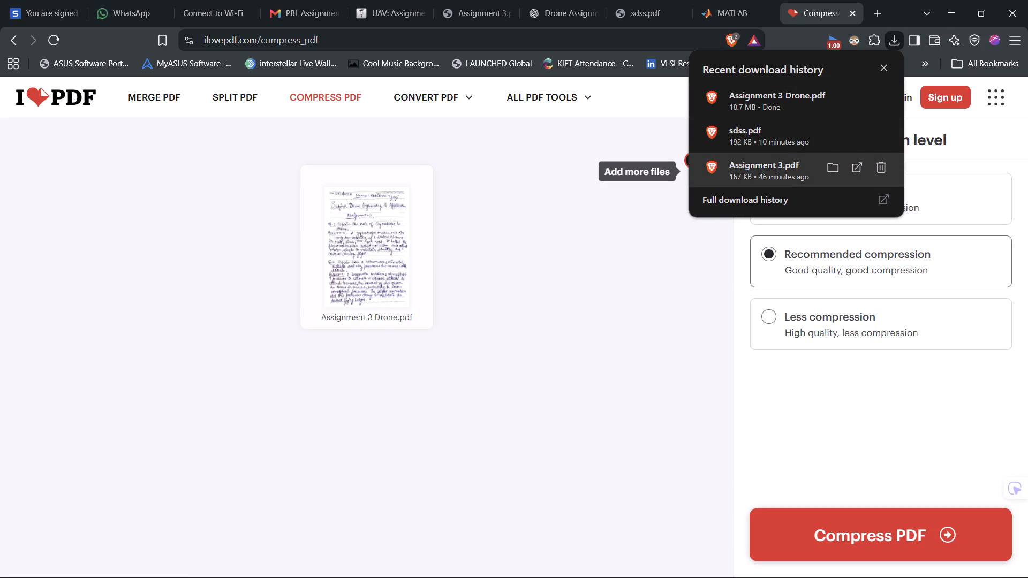
click(843, 414)
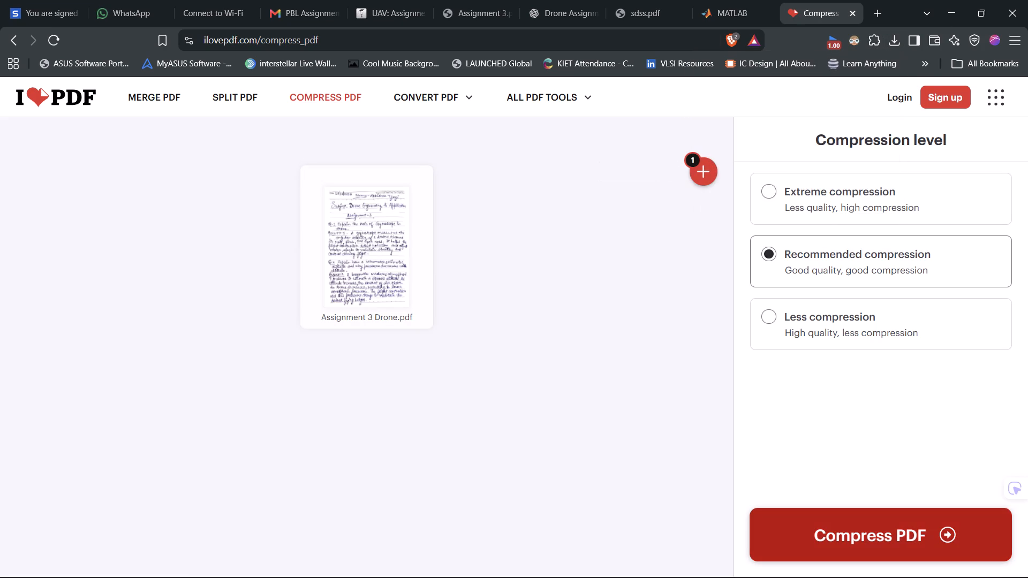
click(830, 518)
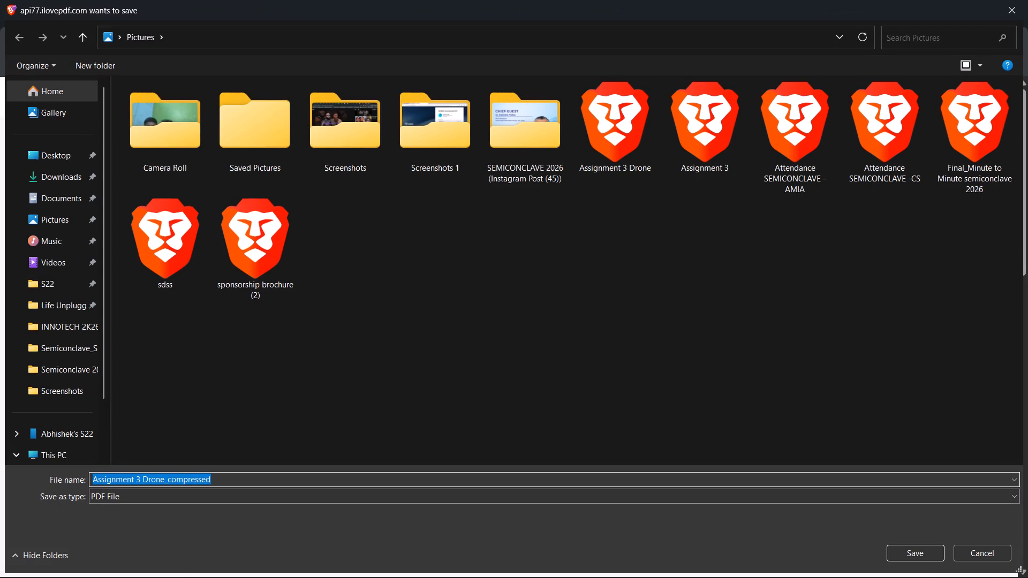
Save the compressed PDF in the Pictures folder under the file name "Assignment 3 Drone .".
click(747, 466)
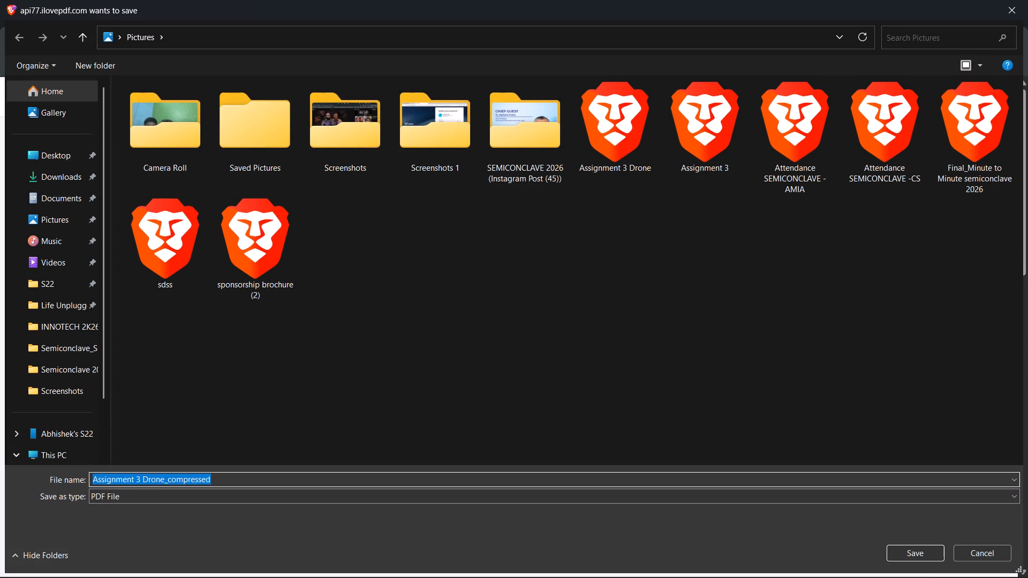
click(750, 472)
click(727, 480)
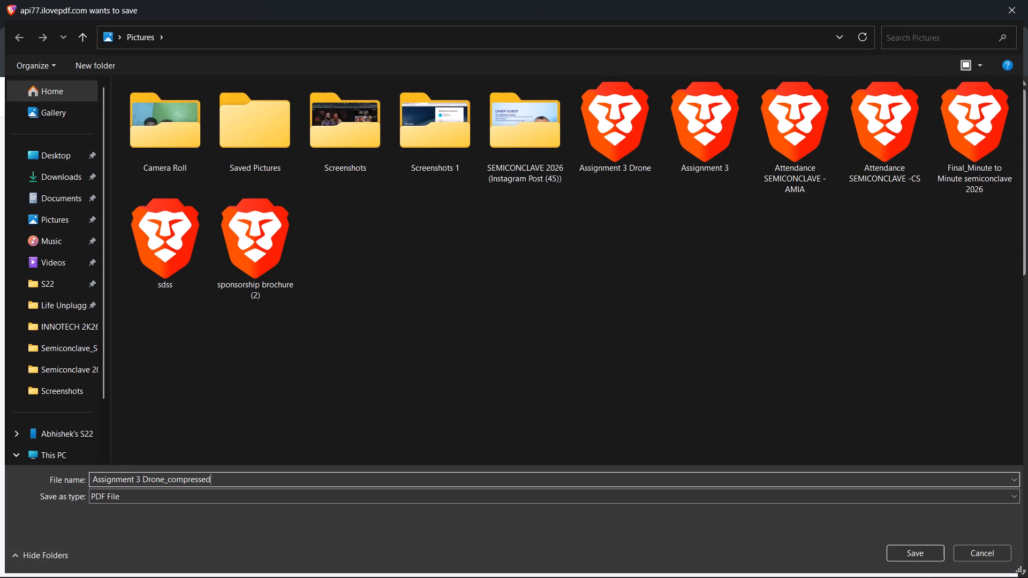
key(BackSpace)
key(BackSpace)
key(BackSpace)
key(BackSpace)
key(BackSpace)
key(BackSpace)
key(BackSpace)
key(BackSpace)
key(BackSpace)
key(BackSpace)
key(BackSpace)
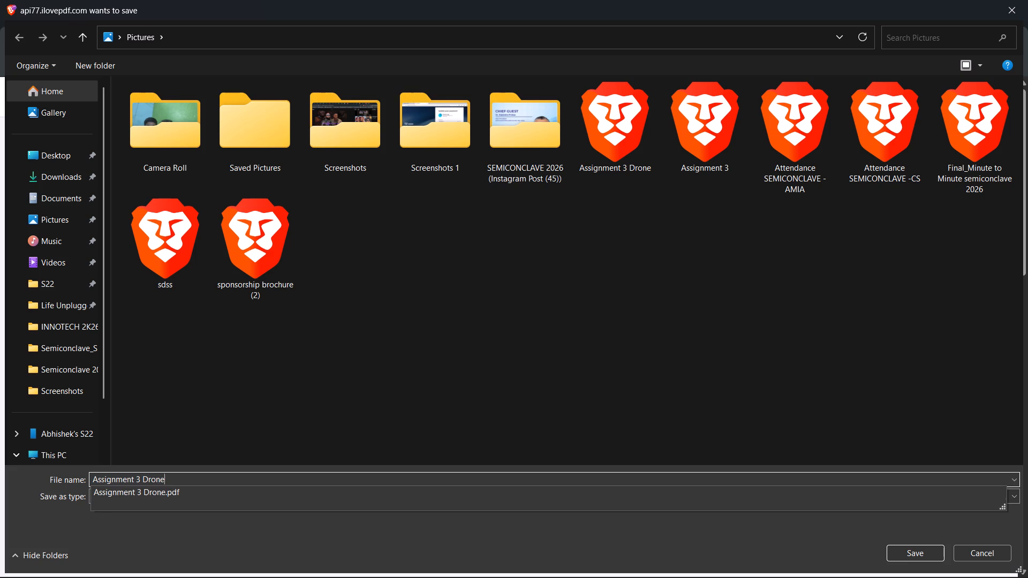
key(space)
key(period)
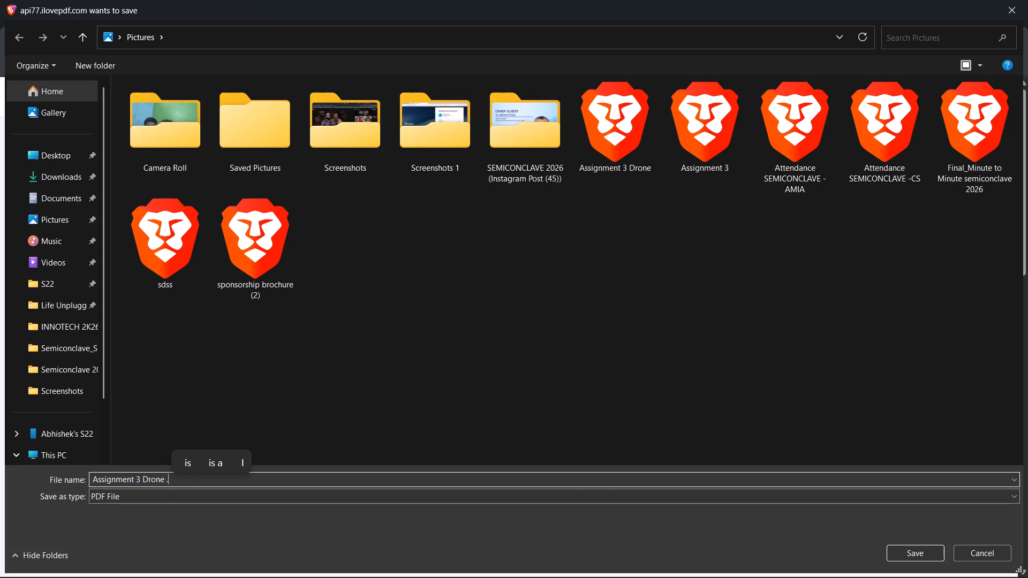
key(Return)
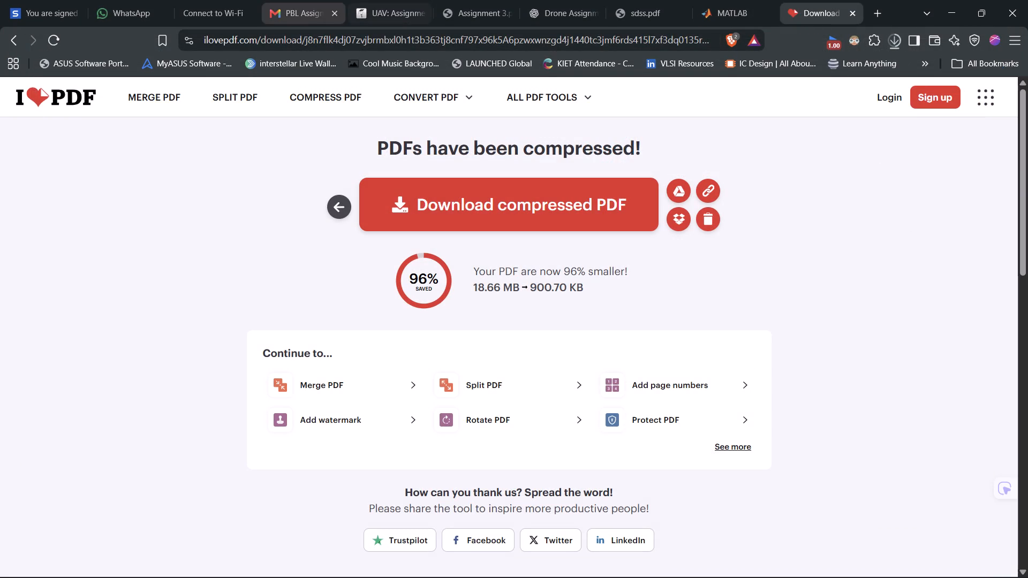
Return to the LMS Assignment 3 submission form and add the newly downloaded compressed PDF to the file submissions.
click(400, 0)
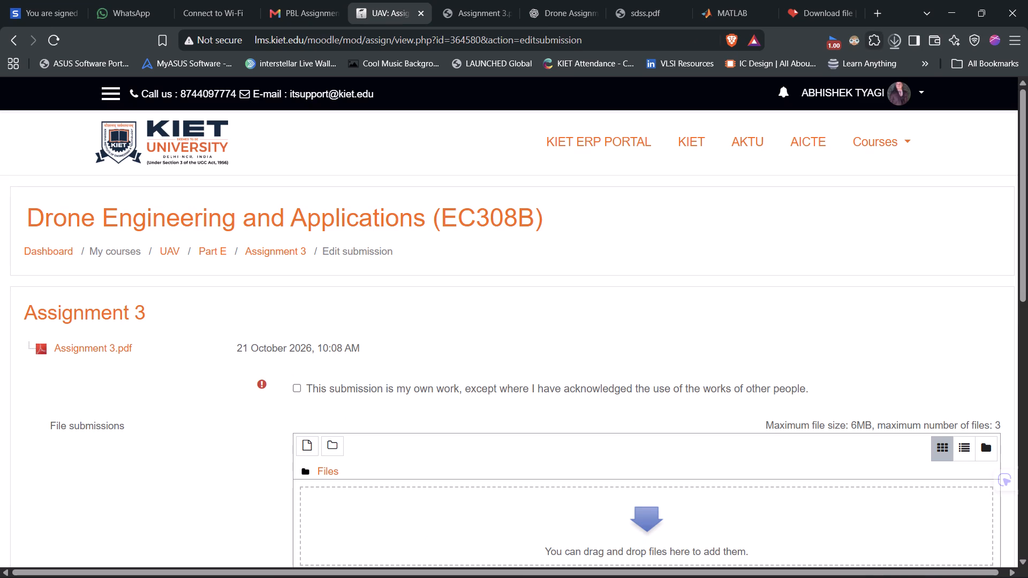
scroll(791, 324, down, 2)
scroll(782, 155, down, 1)
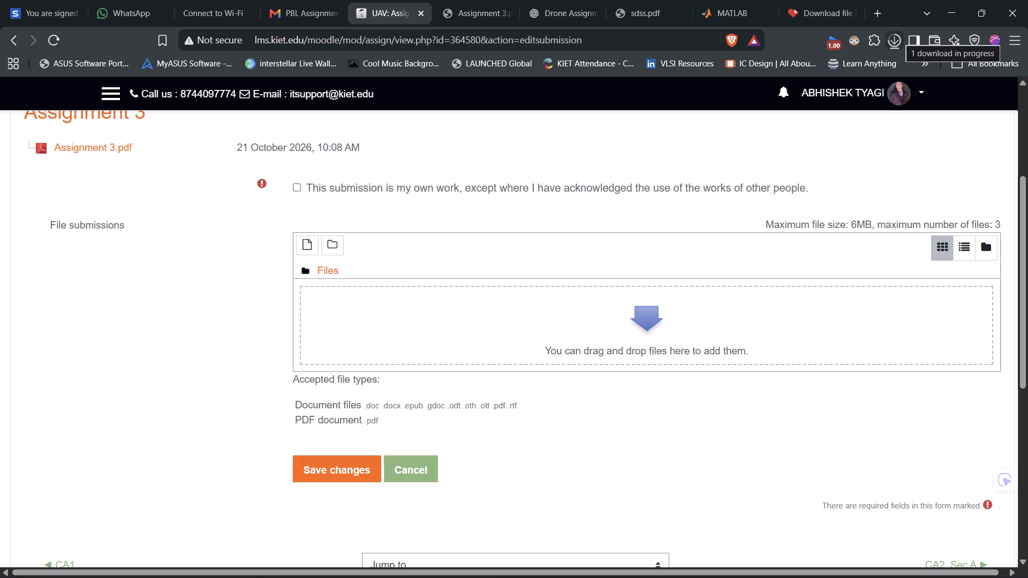
click(899, 35)
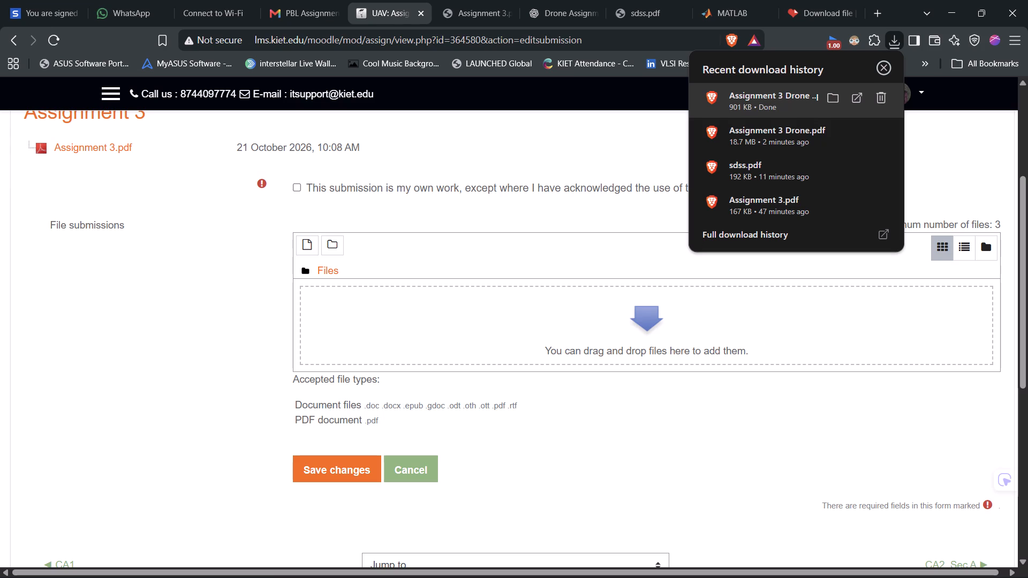
drag(769, 104, 486, 329)
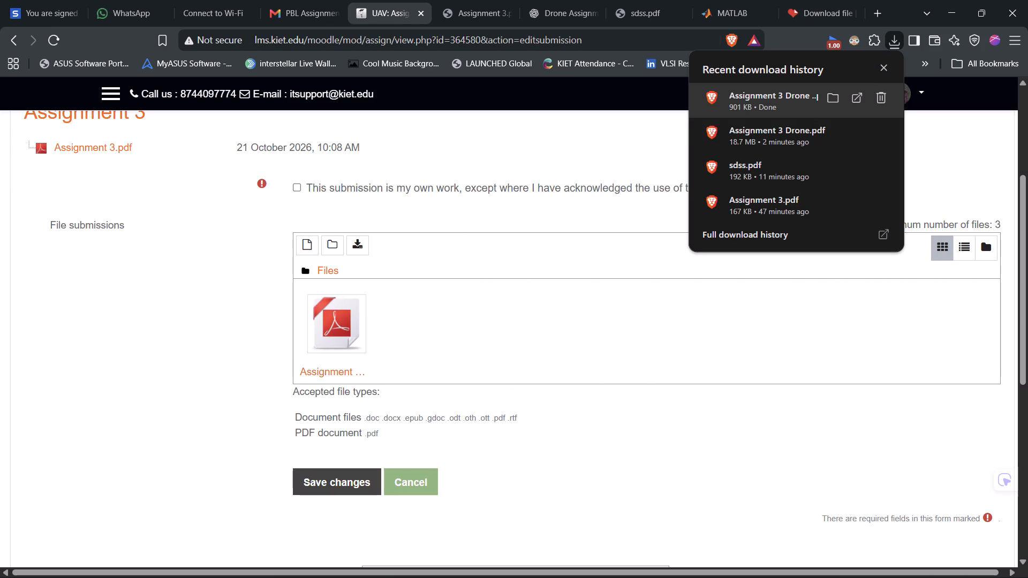
Accept the own-work declaration for Assignment 3 and save the submission.
click(371, 184)
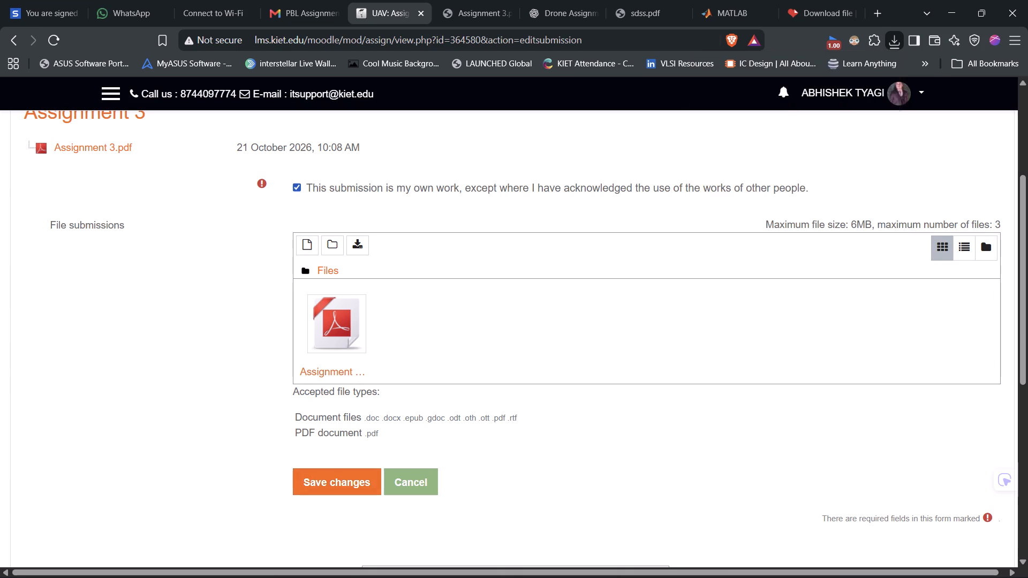
scroll(440, 194, up, 4)
scroll(480, 421, down, 4)
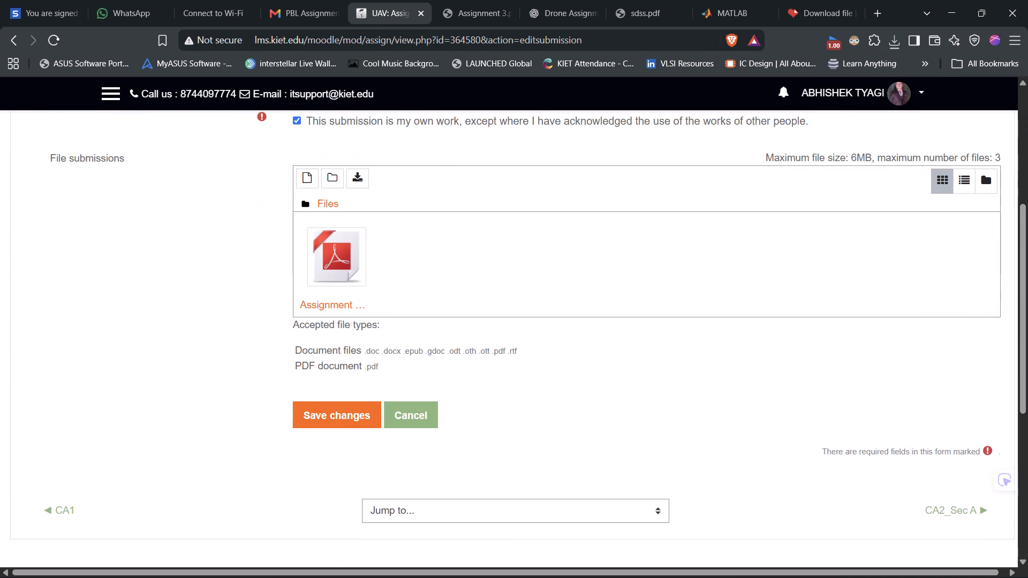
click(356, 416)
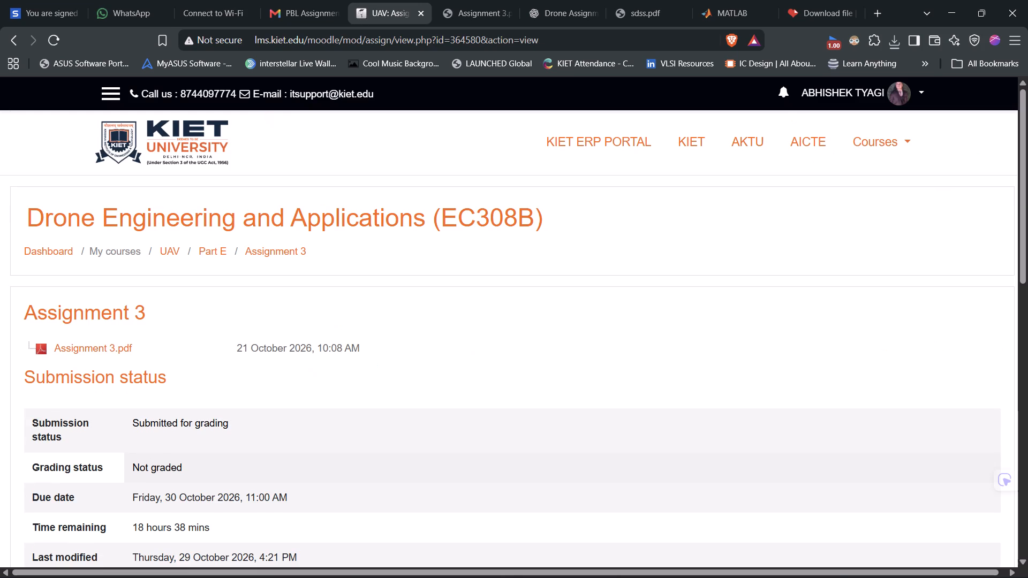
Check the Assignment 3 submission status and submitted file, and go back to the drone course page's Part E activities.
scroll(396, 334, down, 4)
scroll(472, 294, down, 3)
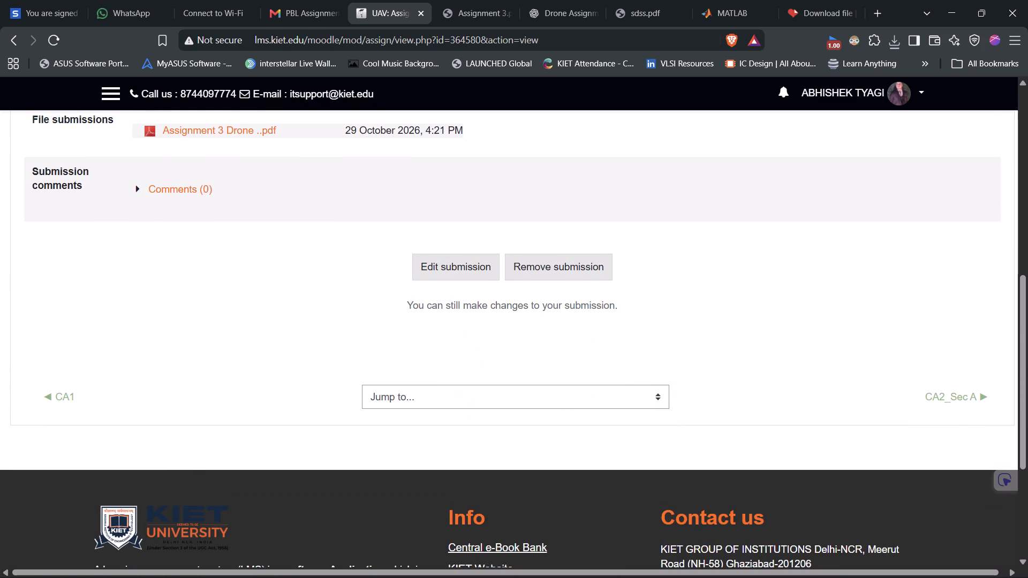
scroll(127, 309, up, 6)
scroll(133, 253, up, 2)
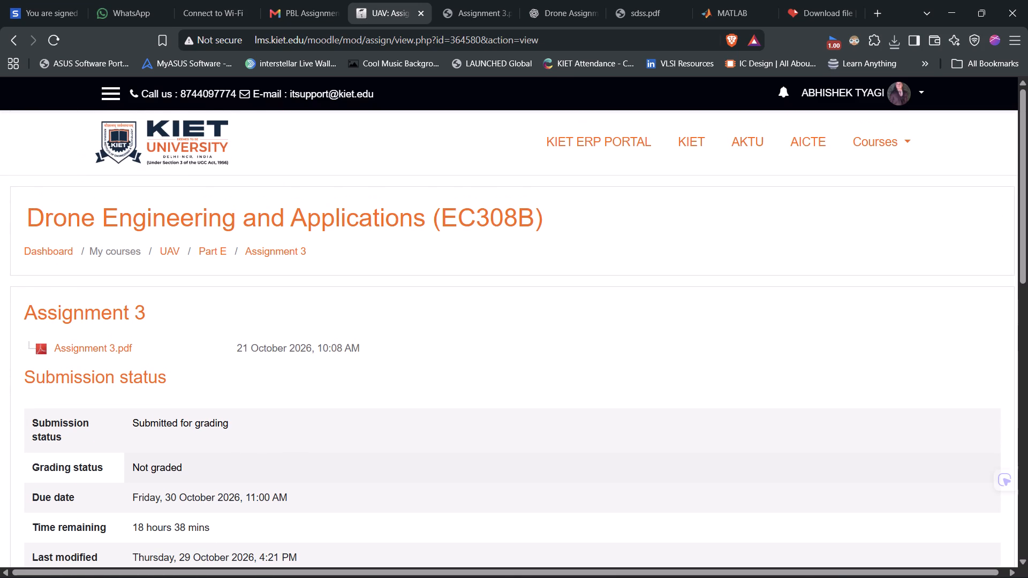
click(19, 35)
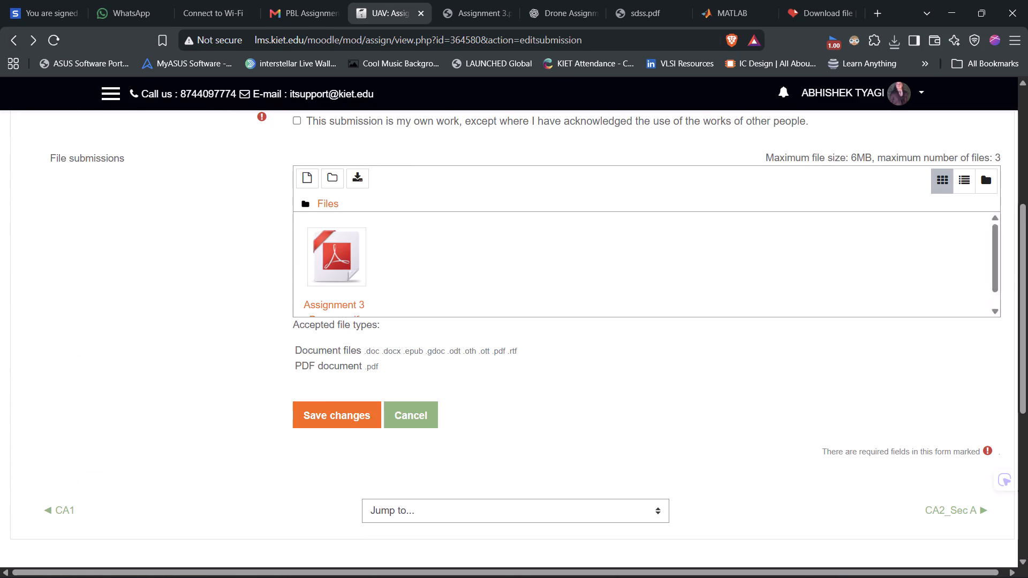
click(13, 39)
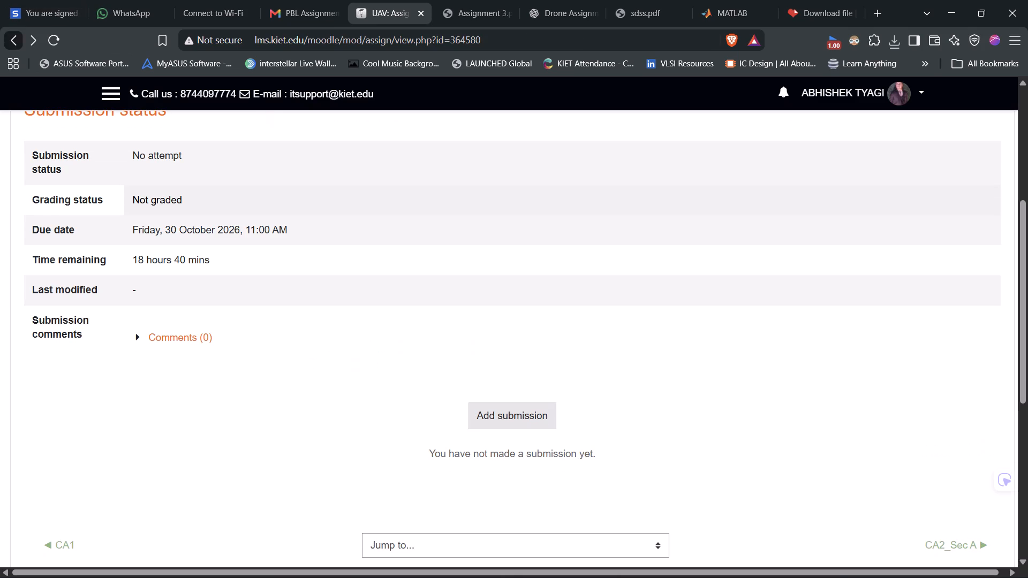
click(13, 38)
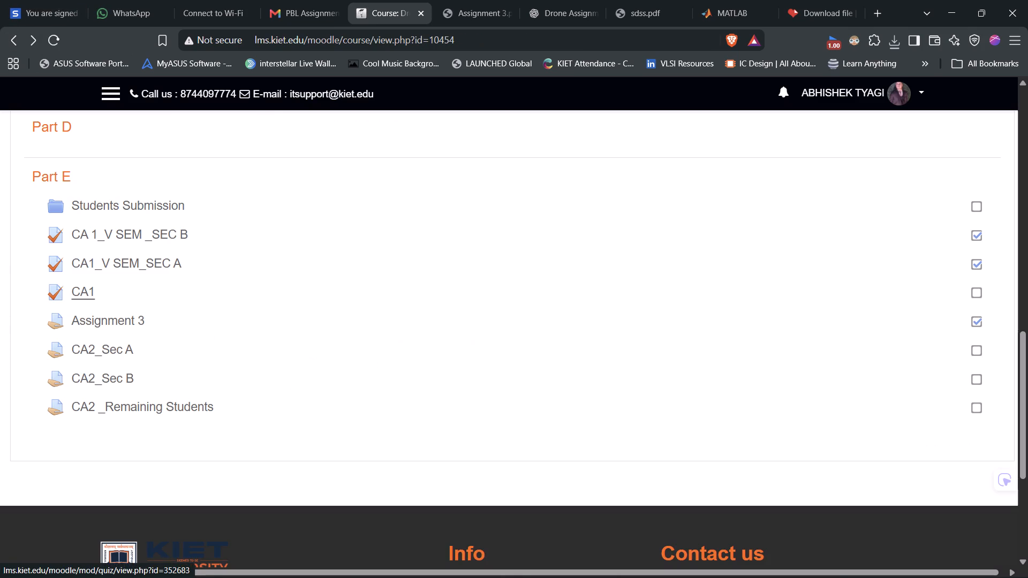
Mark the CA1 activity in Part E as complete.
click(978, 287)
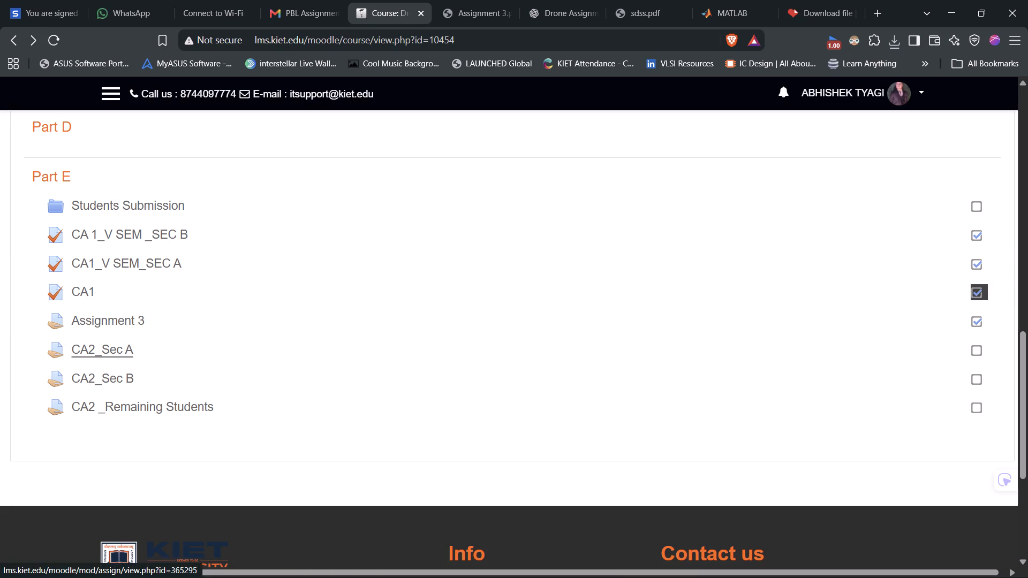
Open the CA2 _Remaining Students assignment from Part E and check its submission status and due date.
click(100, 407)
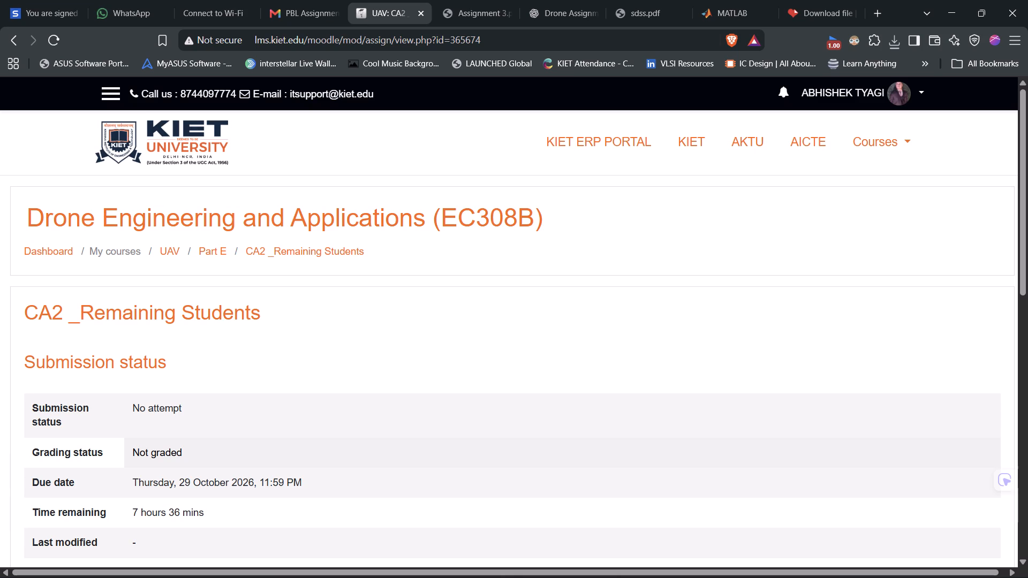
scroll(584, 332, down, 5)
scroll(578, 313, up, 4)
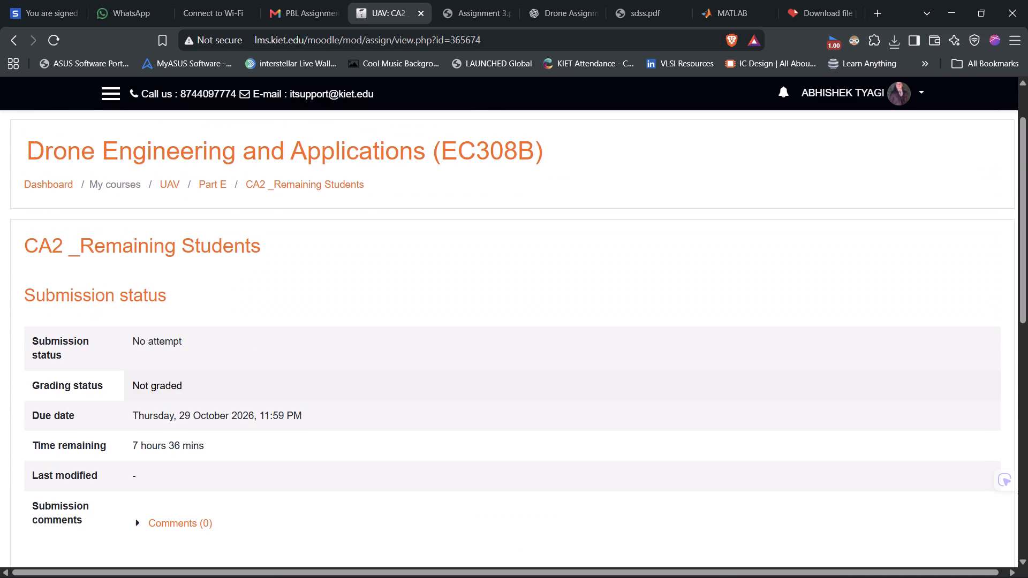
Switch to MATLAB Online, look through the untitled2.m script, and create a new blank script.
click(737, 0)
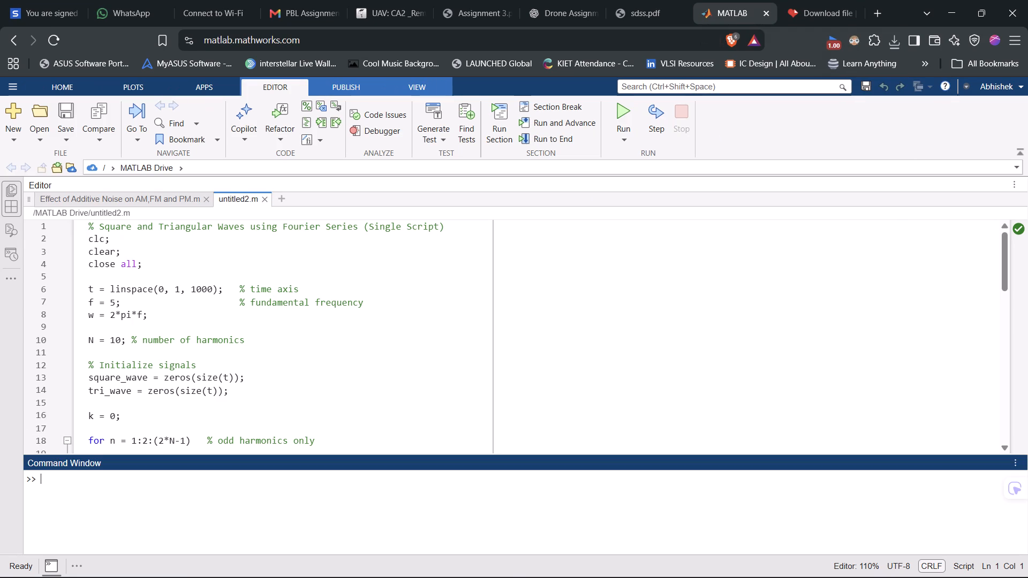
scroll(281, 354, up, 5)
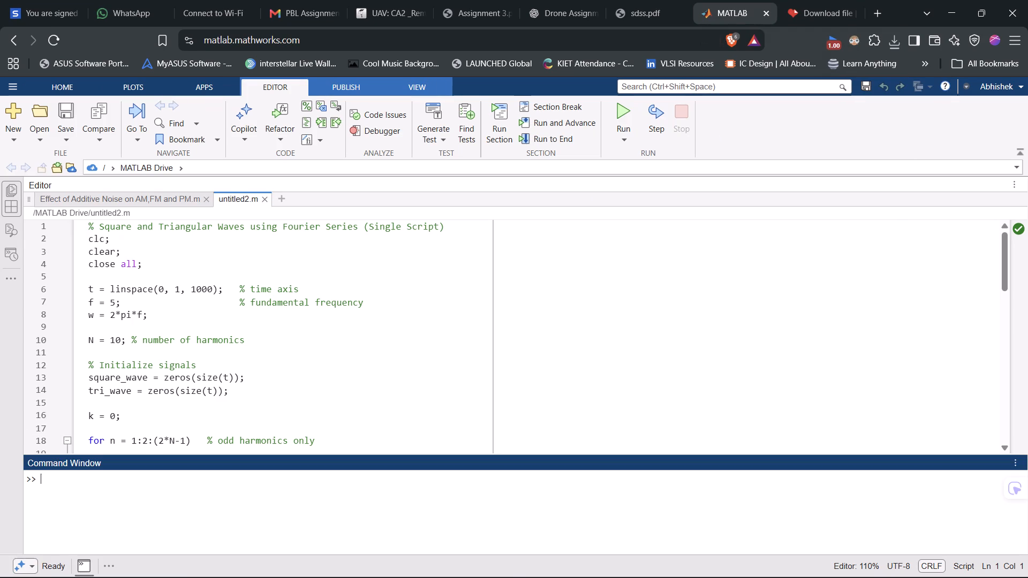
scroll(281, 354, down, 9)
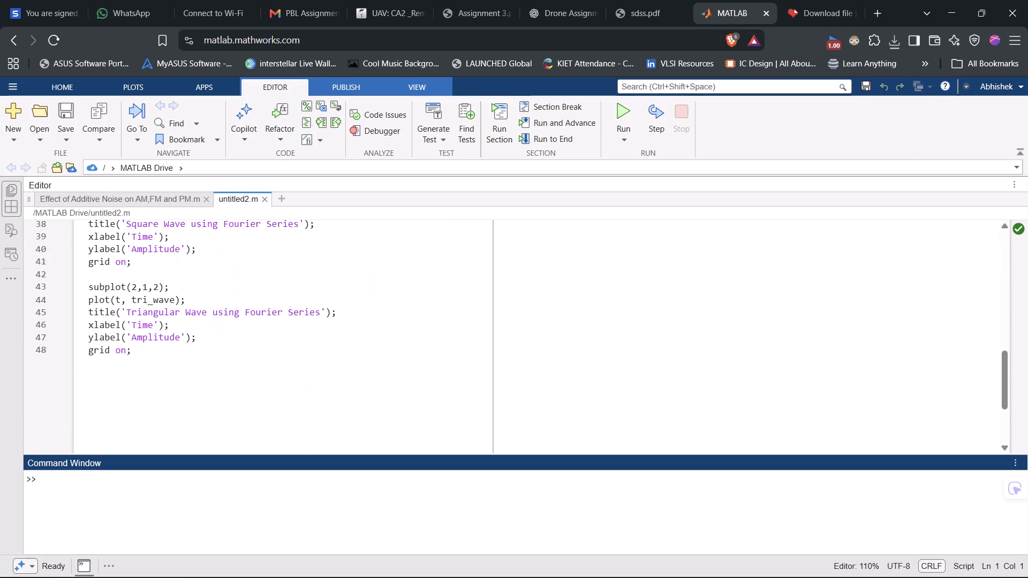
scroll(282, 351, down, 2)
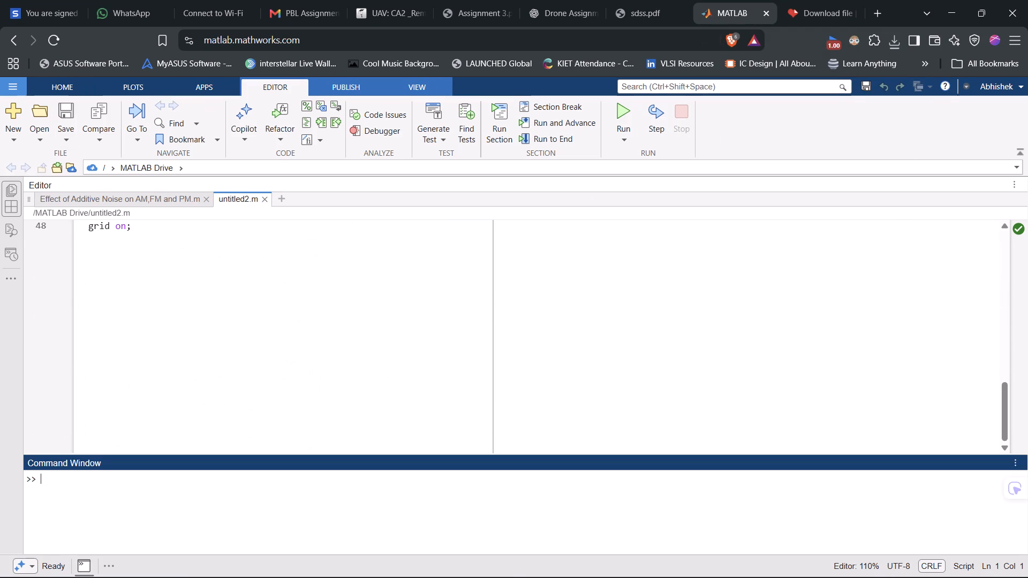
click(21, 110)
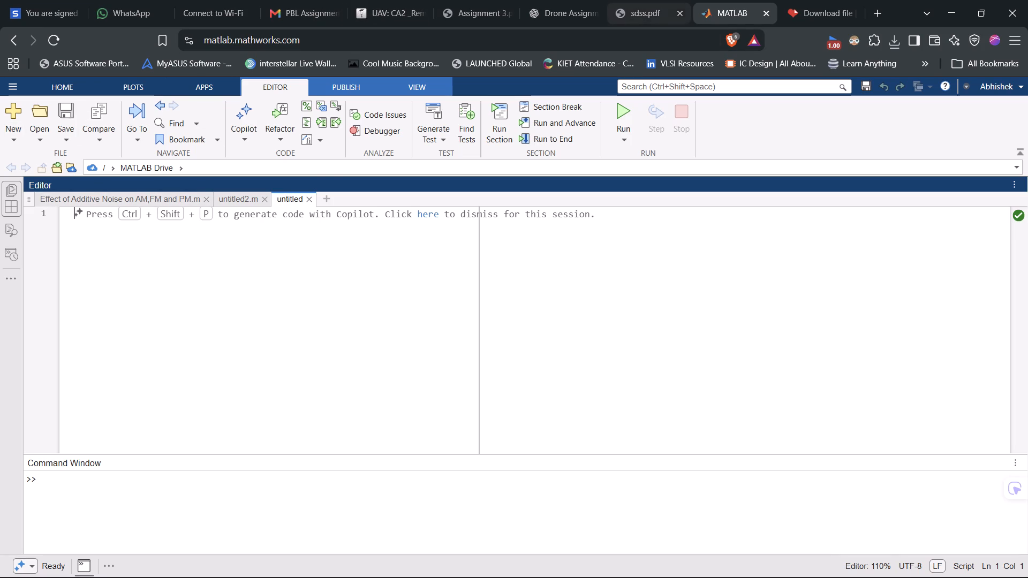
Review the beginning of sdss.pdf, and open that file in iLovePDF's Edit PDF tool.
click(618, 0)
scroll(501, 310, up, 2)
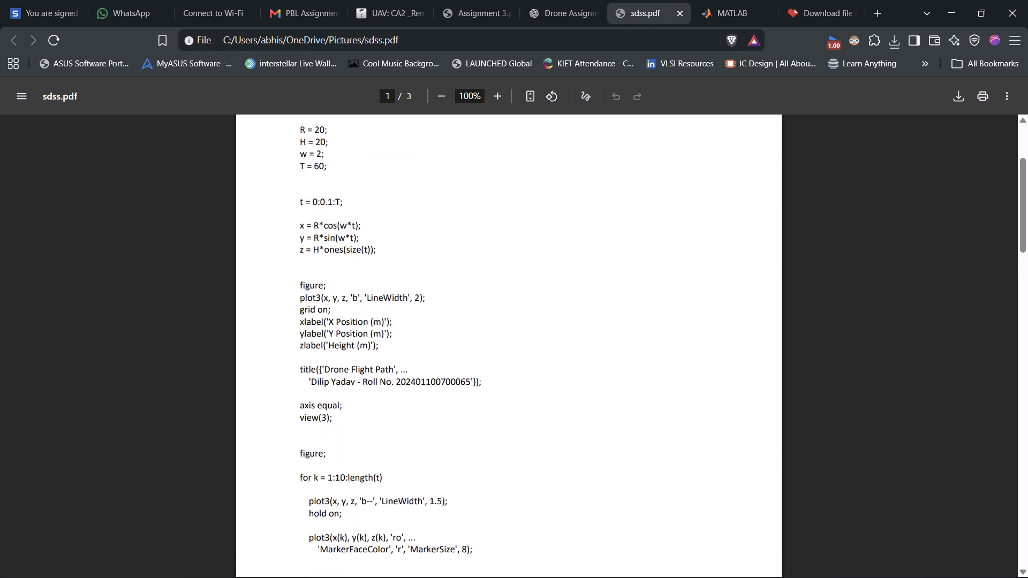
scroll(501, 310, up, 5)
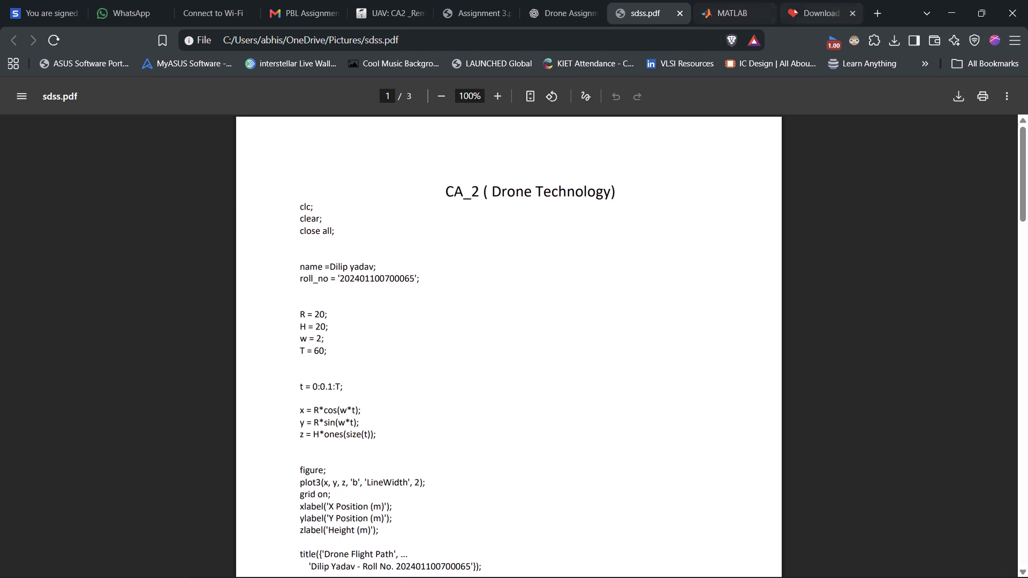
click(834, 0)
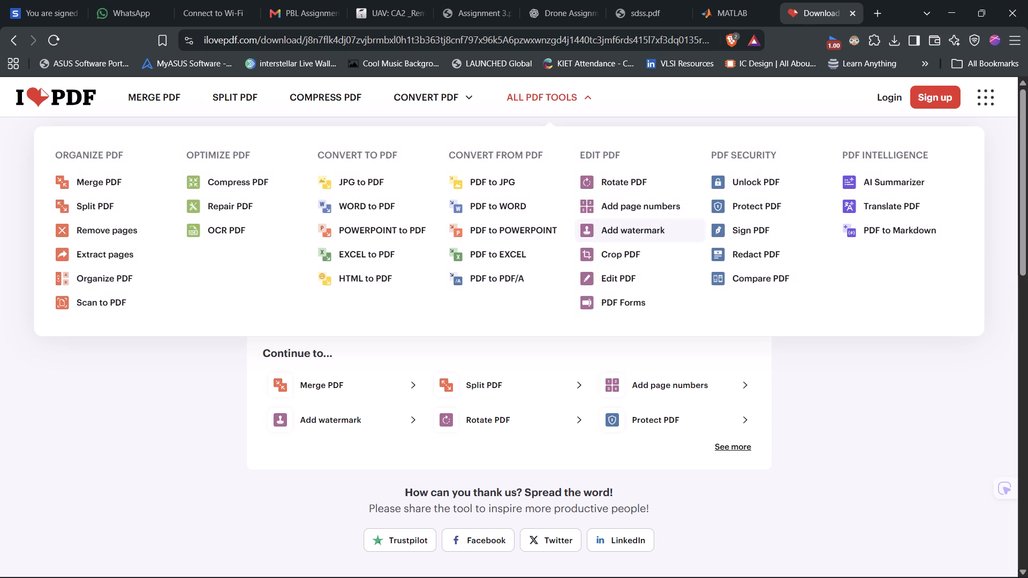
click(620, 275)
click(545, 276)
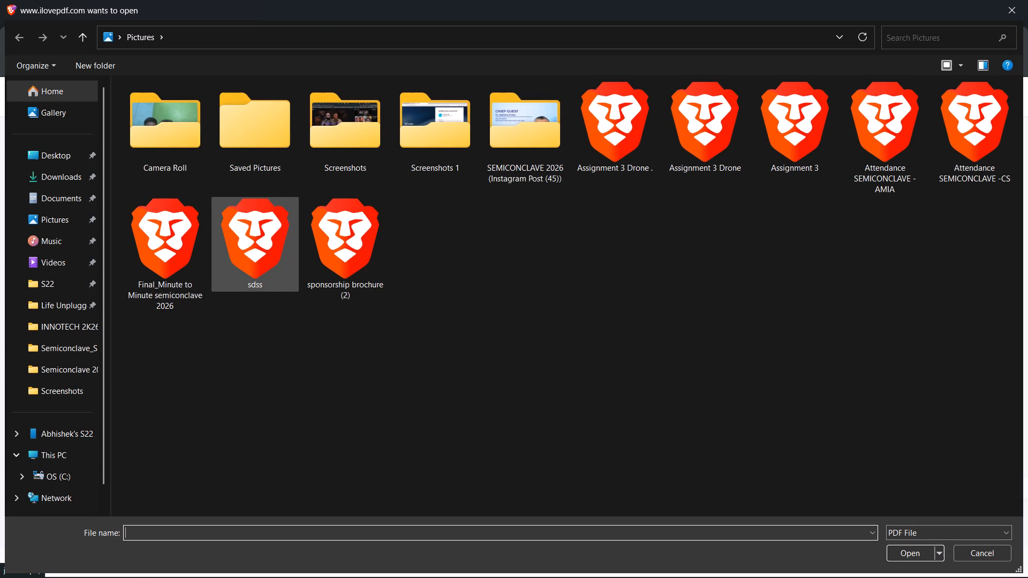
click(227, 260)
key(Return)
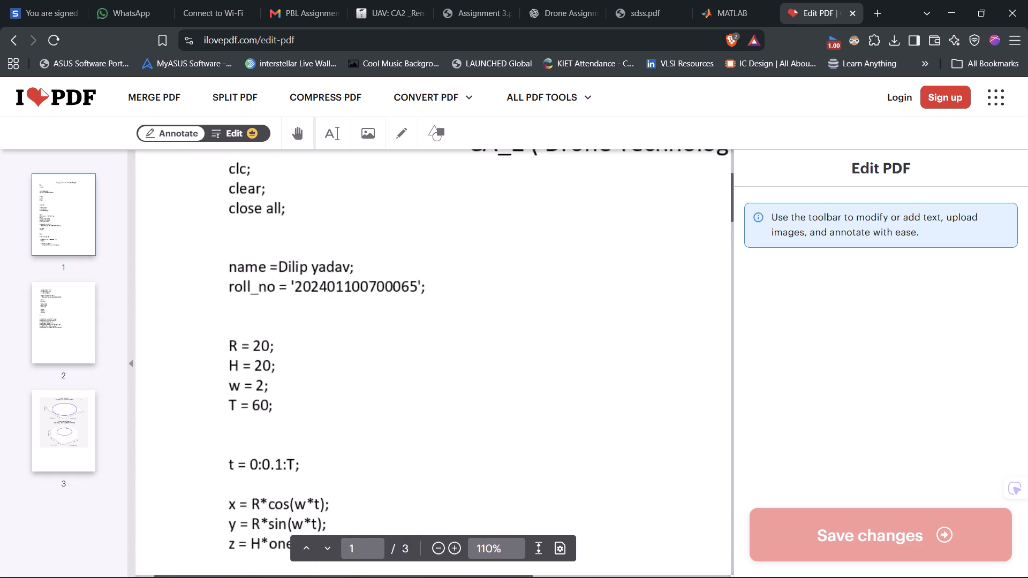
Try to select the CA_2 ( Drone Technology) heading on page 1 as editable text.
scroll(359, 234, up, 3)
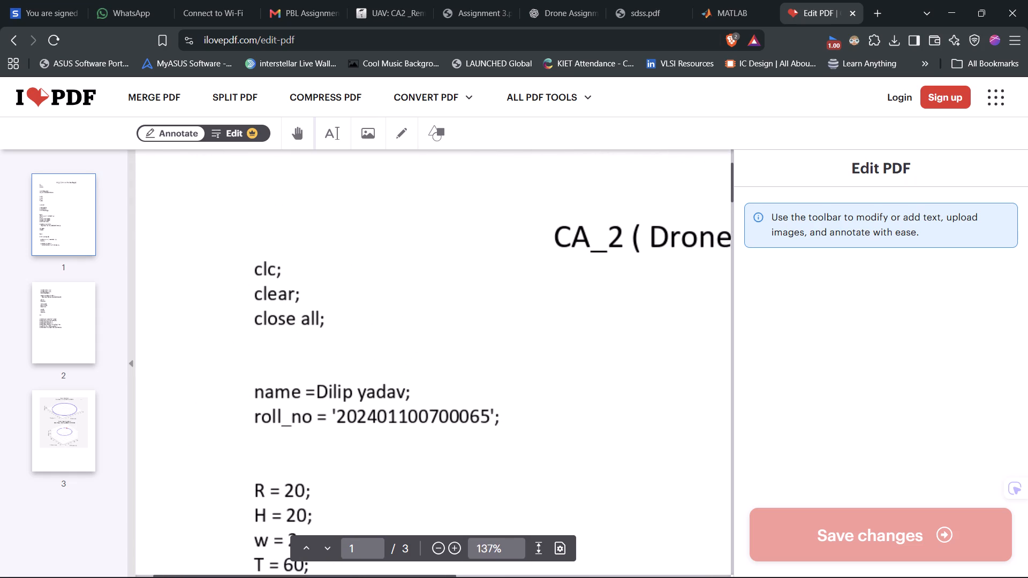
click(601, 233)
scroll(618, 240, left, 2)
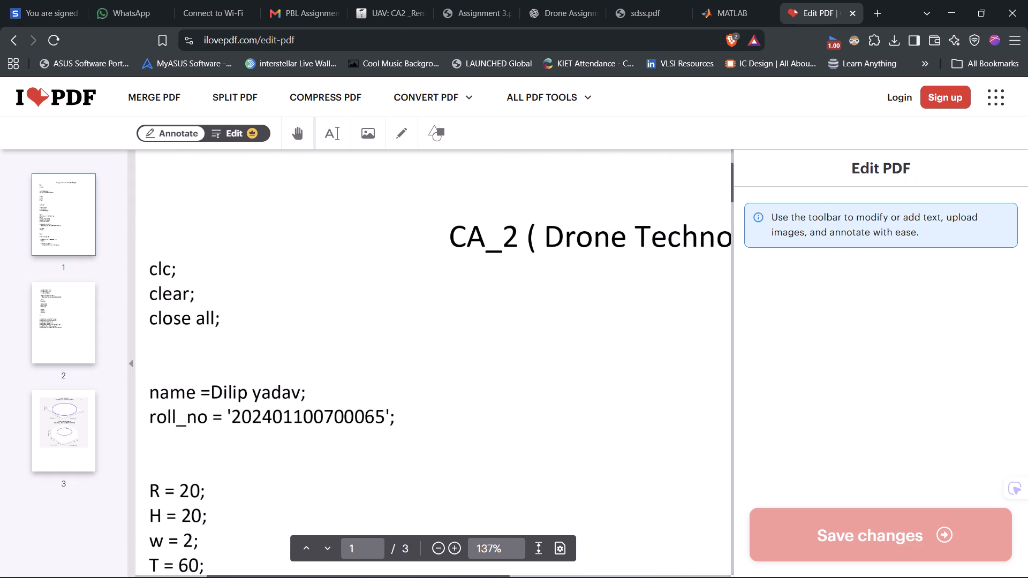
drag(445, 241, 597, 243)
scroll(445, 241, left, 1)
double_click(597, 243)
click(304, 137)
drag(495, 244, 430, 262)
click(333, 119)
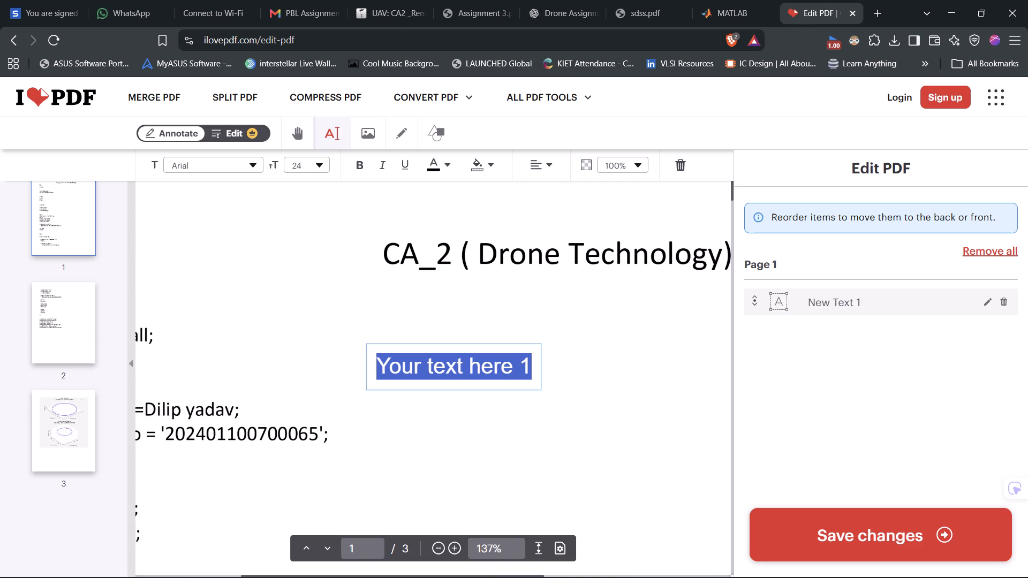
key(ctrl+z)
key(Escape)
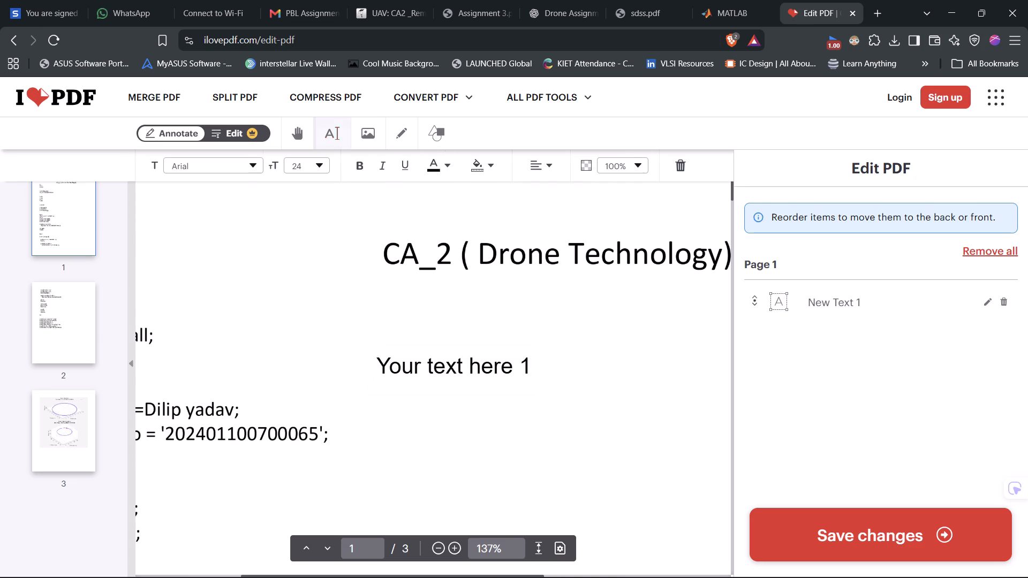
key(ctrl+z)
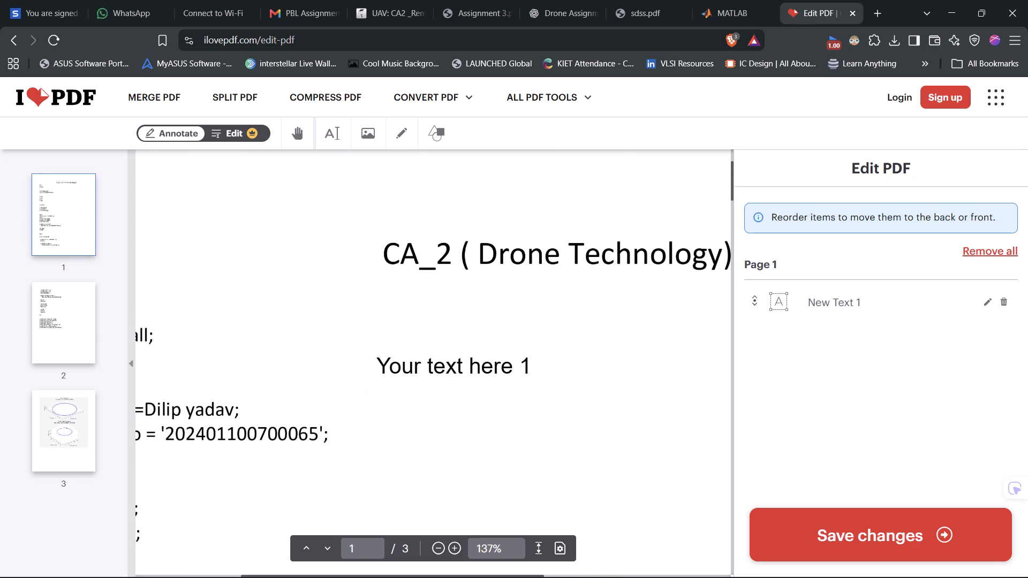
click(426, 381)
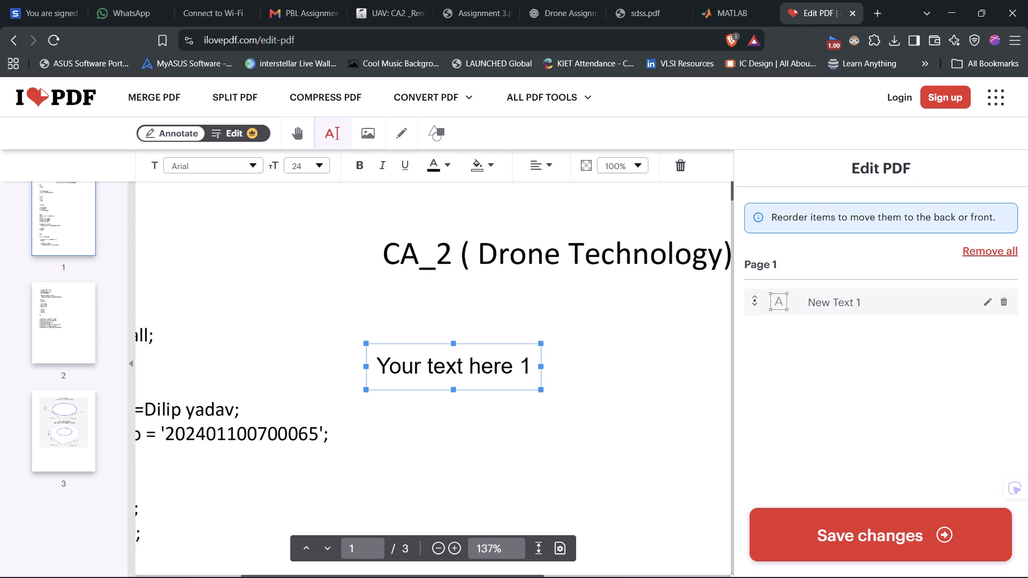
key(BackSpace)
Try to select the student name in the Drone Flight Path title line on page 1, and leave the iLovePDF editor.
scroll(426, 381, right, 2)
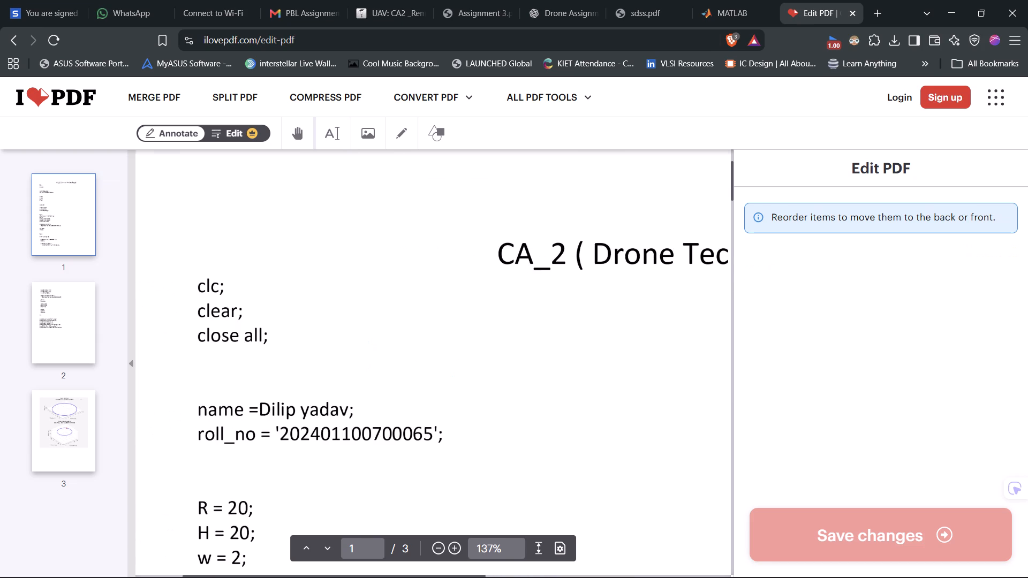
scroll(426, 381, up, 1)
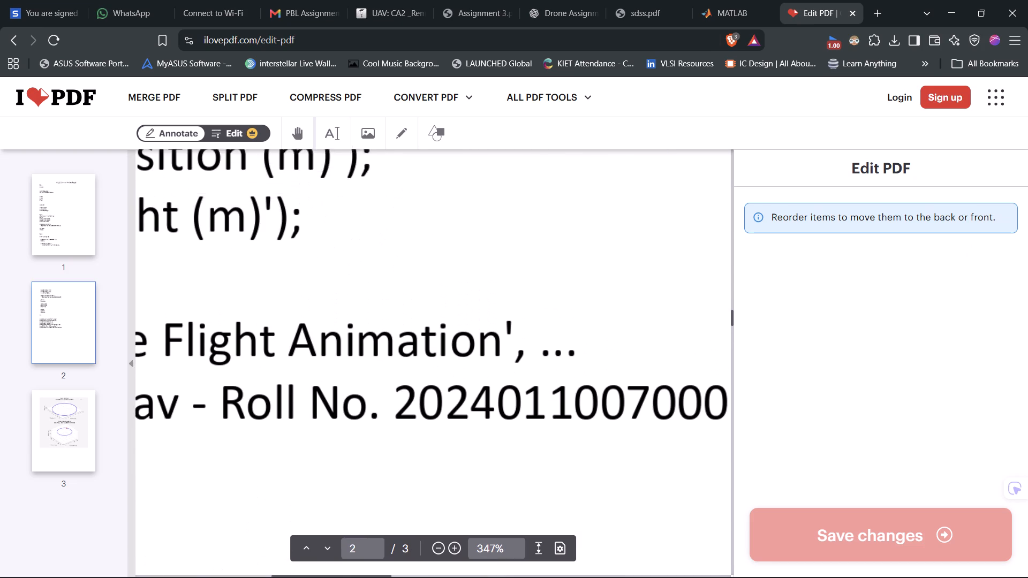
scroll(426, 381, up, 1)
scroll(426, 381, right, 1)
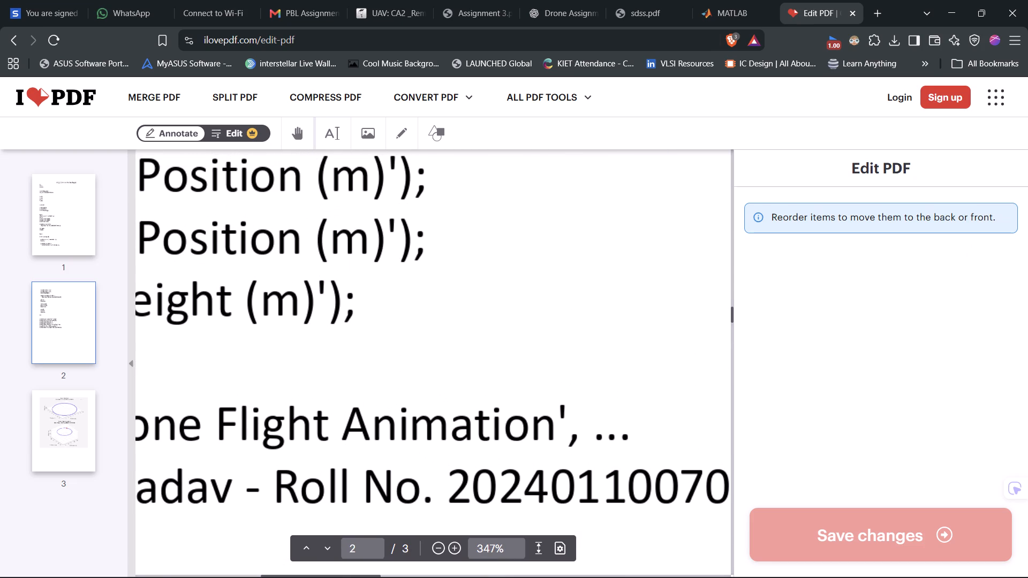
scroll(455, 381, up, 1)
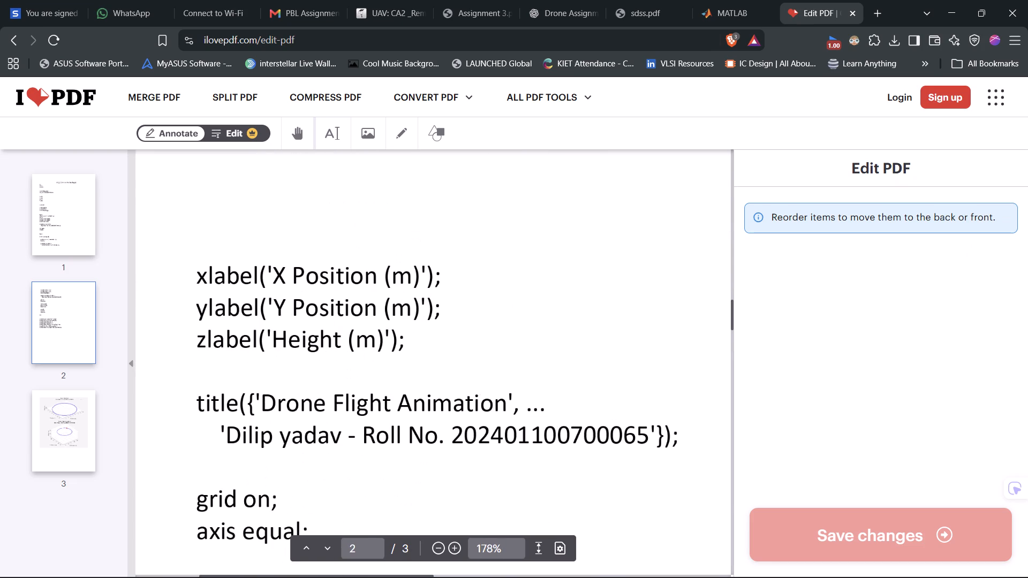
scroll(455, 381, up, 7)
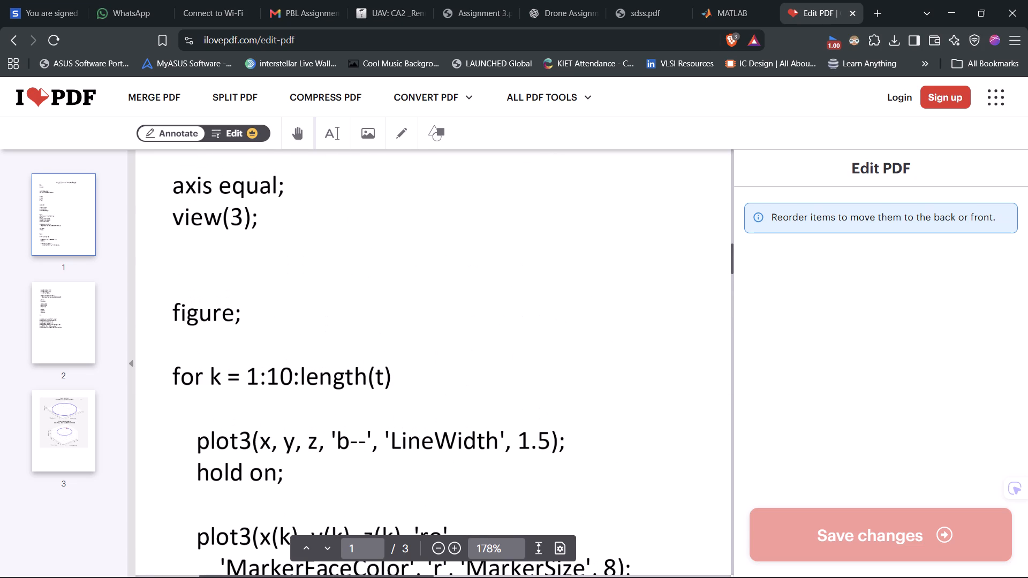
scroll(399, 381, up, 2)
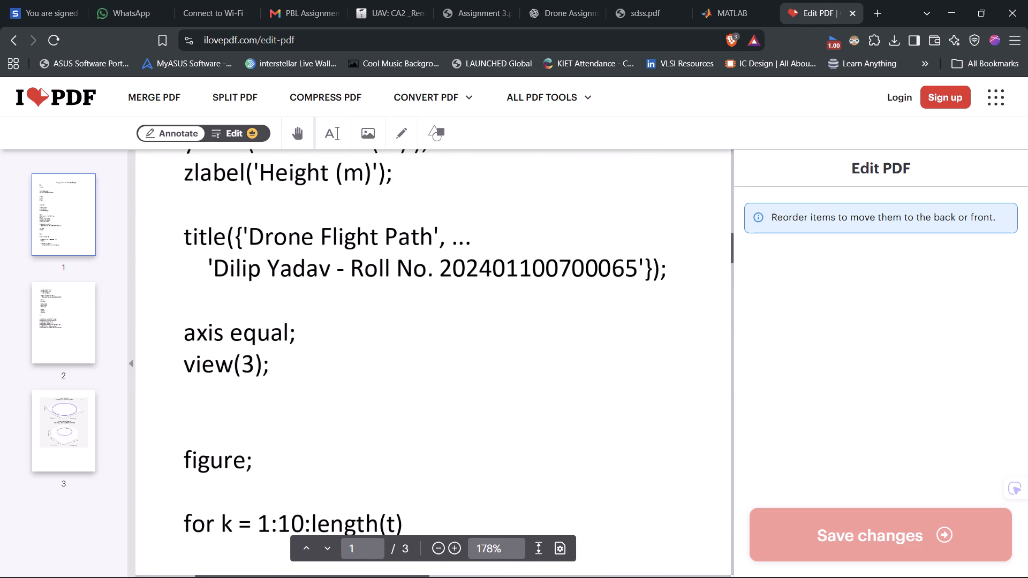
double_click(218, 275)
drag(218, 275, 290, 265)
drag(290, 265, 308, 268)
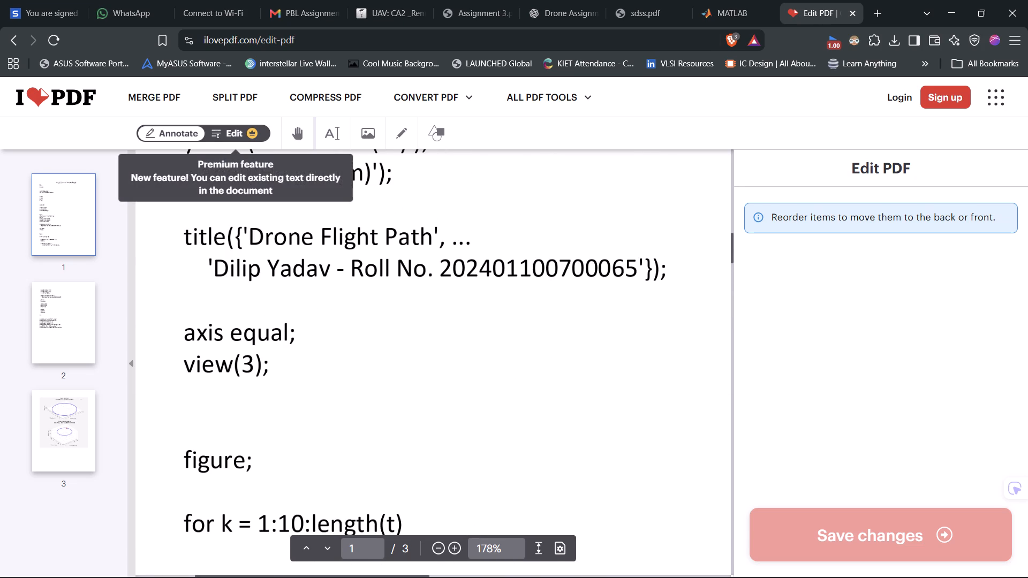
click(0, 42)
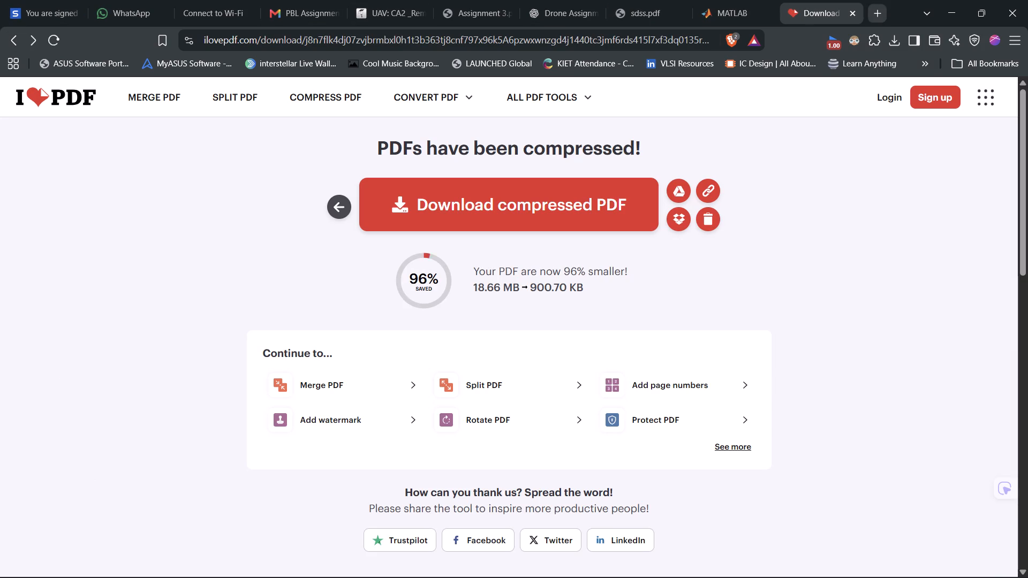
Replace the iLovePDF page with Sejda's online PDF editor, and upload sdss.pdf from the recent downloads.
click(874, 16)
click(772, 17)
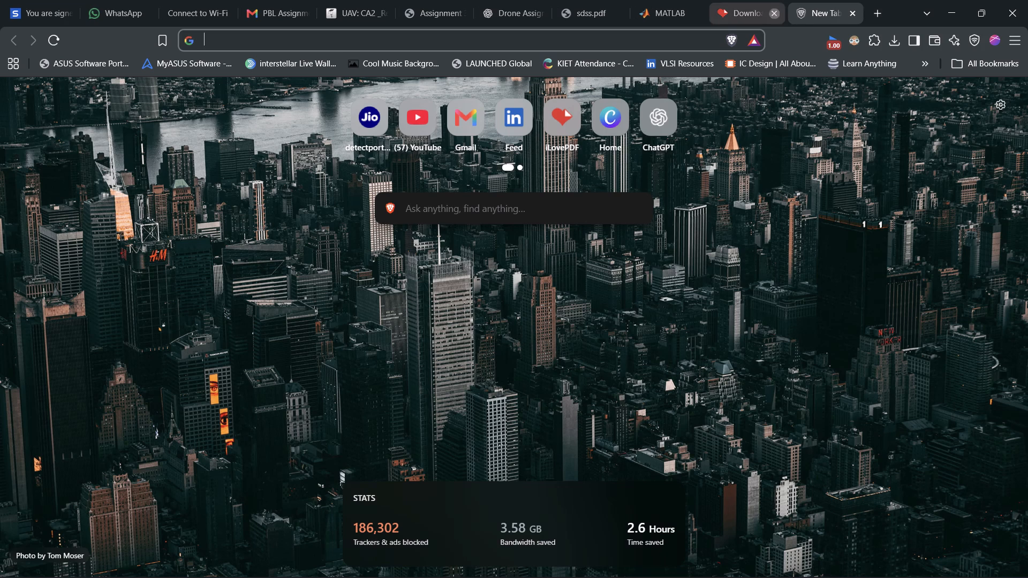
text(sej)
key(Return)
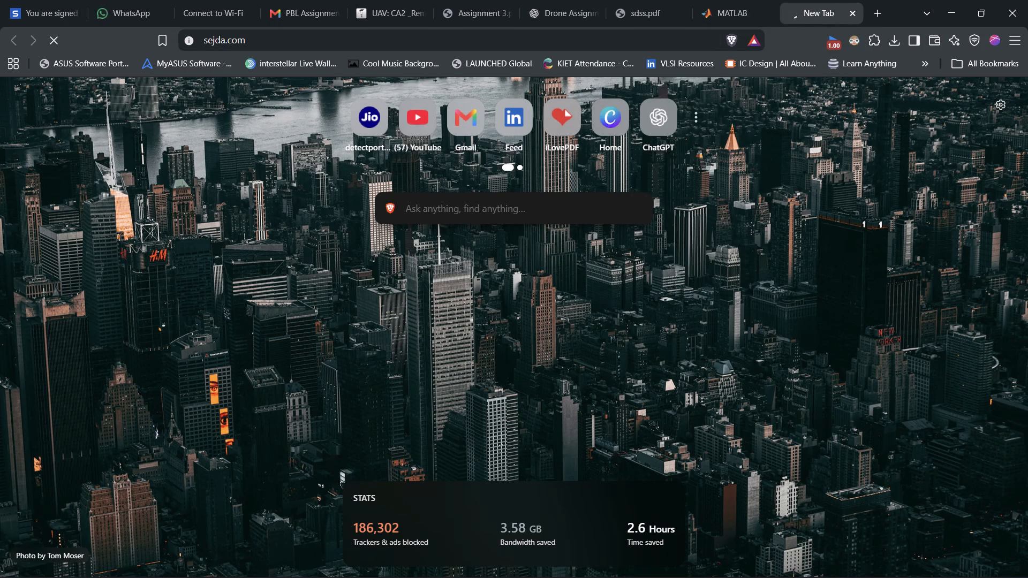
click(472, 286)
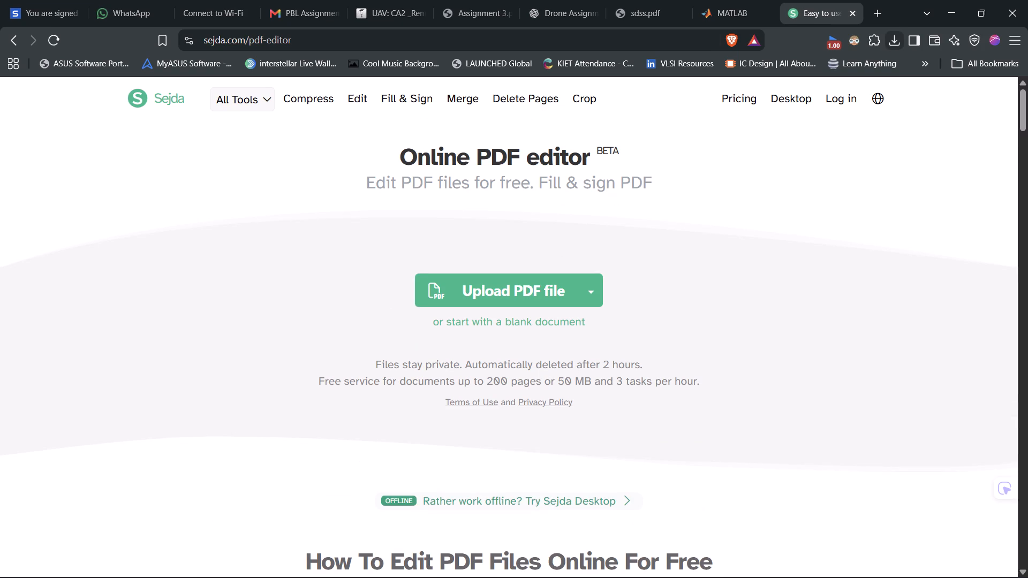
click(885, 44)
drag(764, 174, 581, 226)
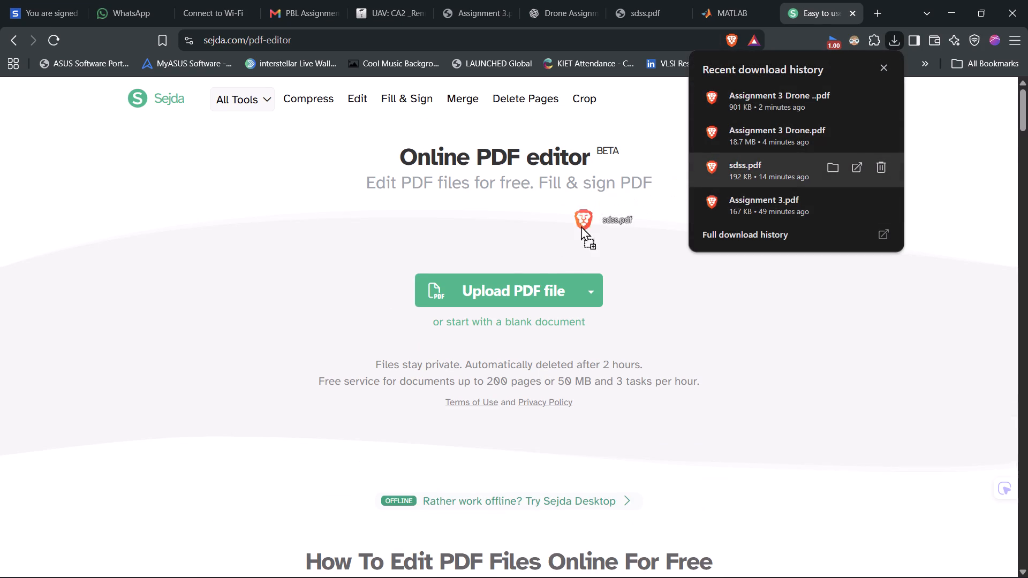
drag(581, 226, 545, 273)
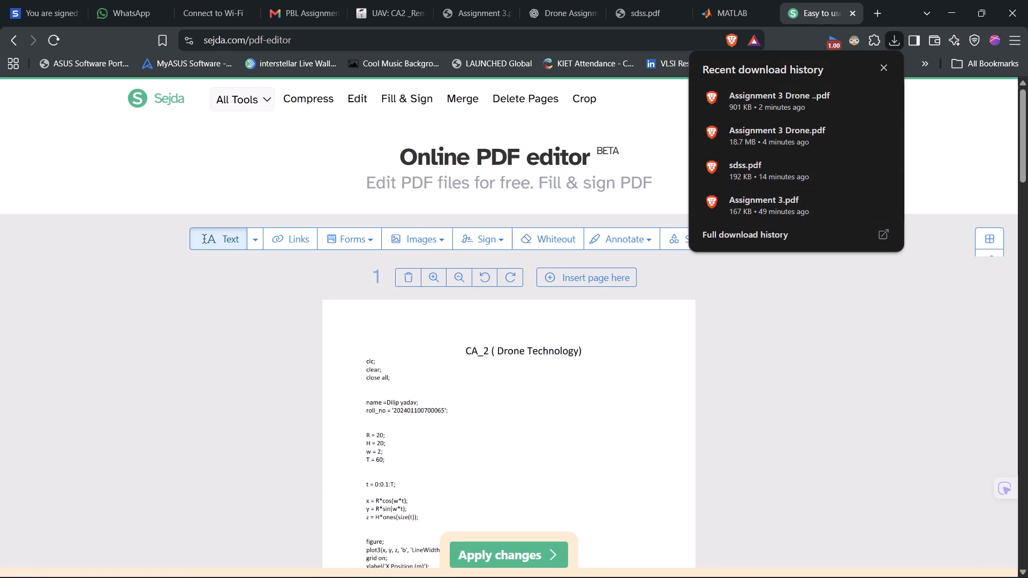
Replace the student name in the name line on page 1 with the submitting student's own name.
scroll(652, 287, down, 1)
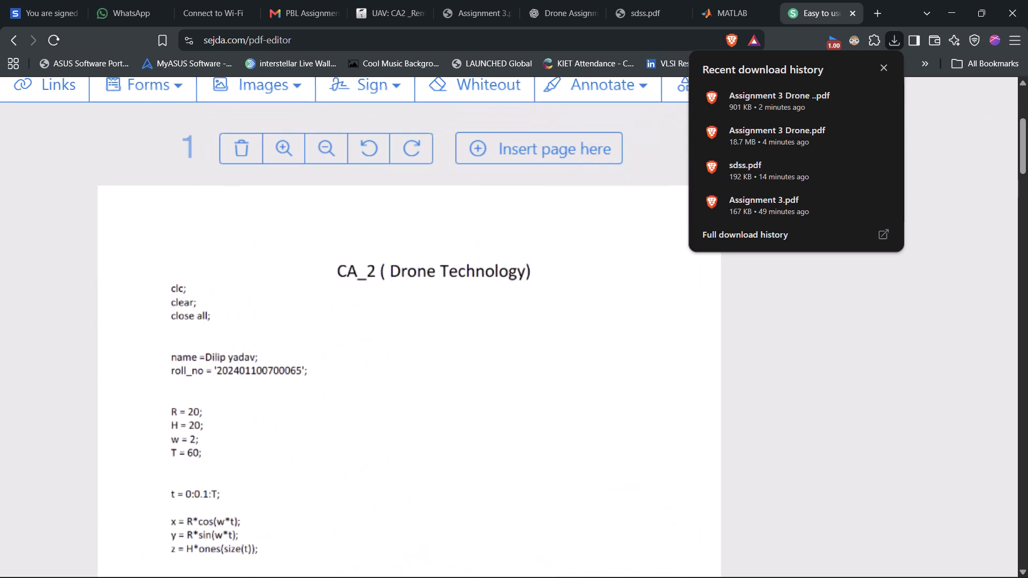
scroll(657, 303, down, 1)
click(240, 320)
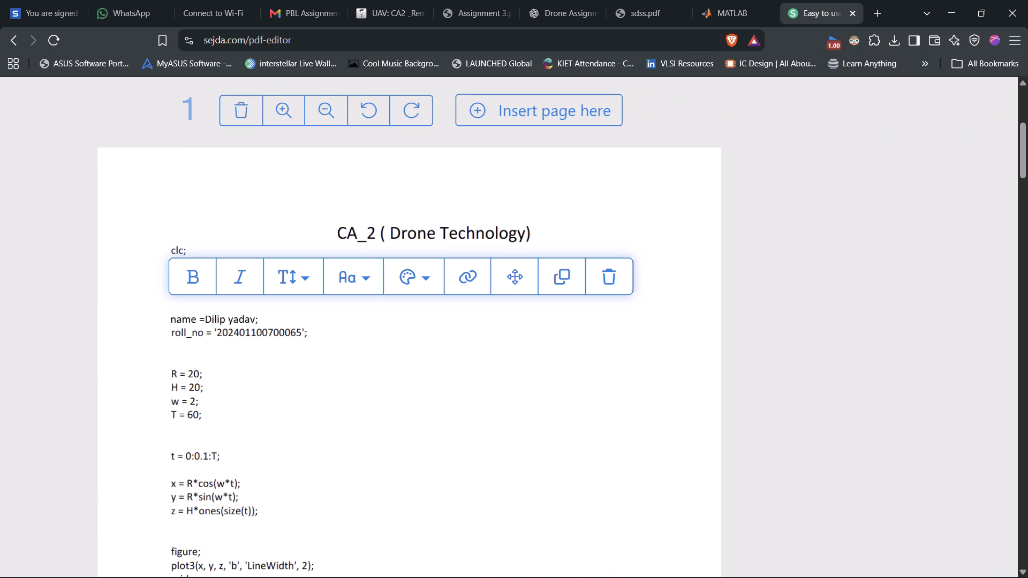
key(Right)
key(Right)
key(Right)
key(Right)
key(Right)
key(Right)
key(Right)
key(Right)
key(Right)
key(Right)
key(Right)
key(Right)
key(Right)
key(Right)
key(Right)
key(Right)
key(Right)
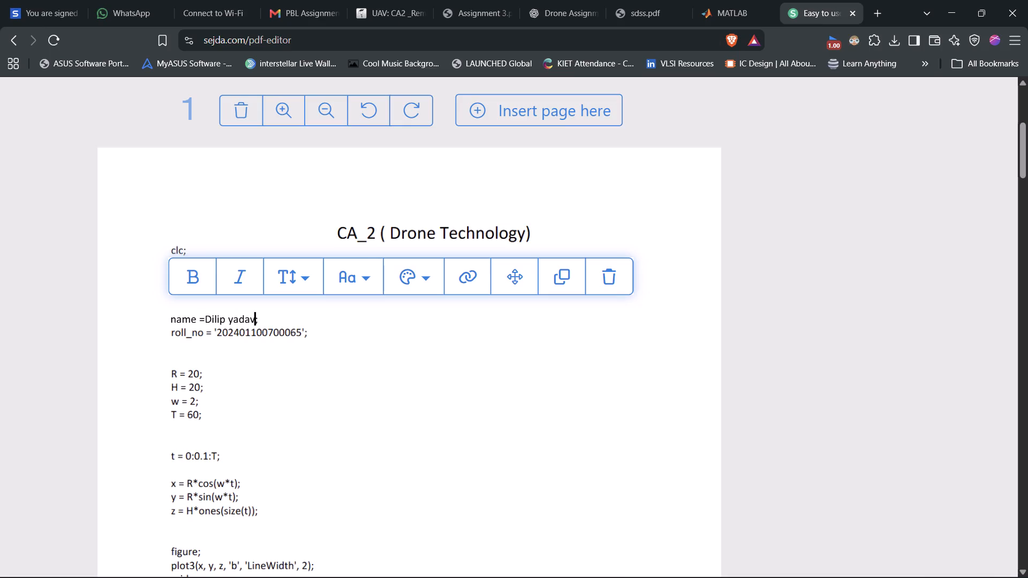
key(ctrl+BackSpace)
key(ctrl+BackSpace)
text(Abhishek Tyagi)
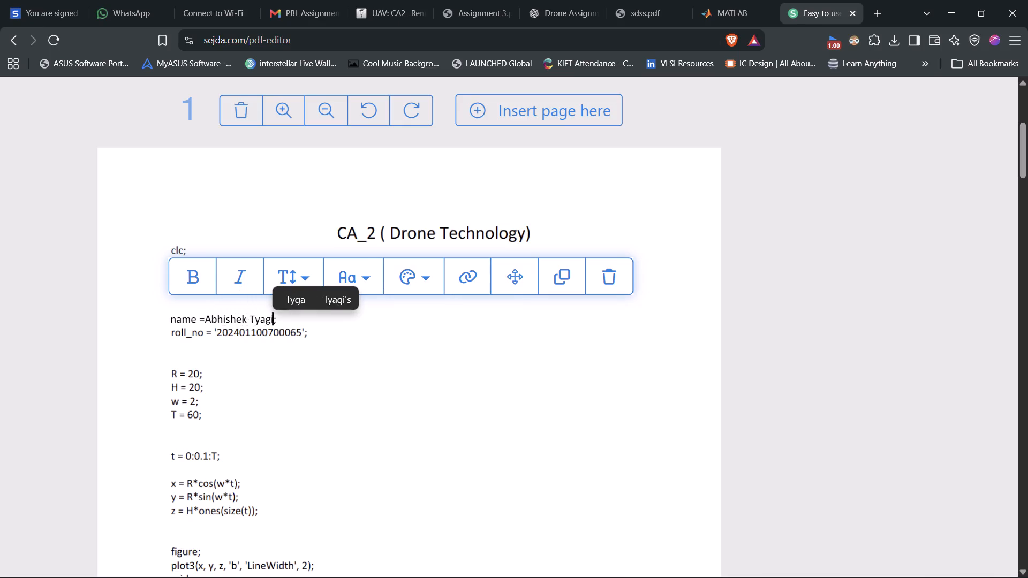
Replace the last two digits of the roll number in the roll_no line on page 1 with the submitting student's own.
click(279, 331)
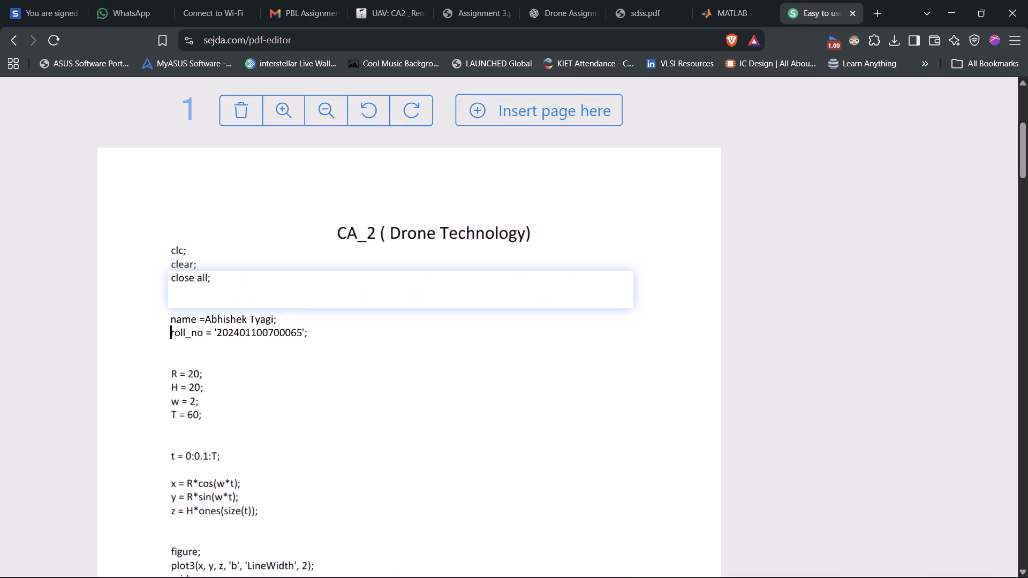
key(Right)
key(Right)
key(Right)
key(Right)
key(Right)
key(Right)
key(Right)
key(Right)
key(Right)
key(Right)
key(Right)
key(Right)
key(Right)
key(Right)
key(Right)
key(Right)
key(Right)
key(Right)
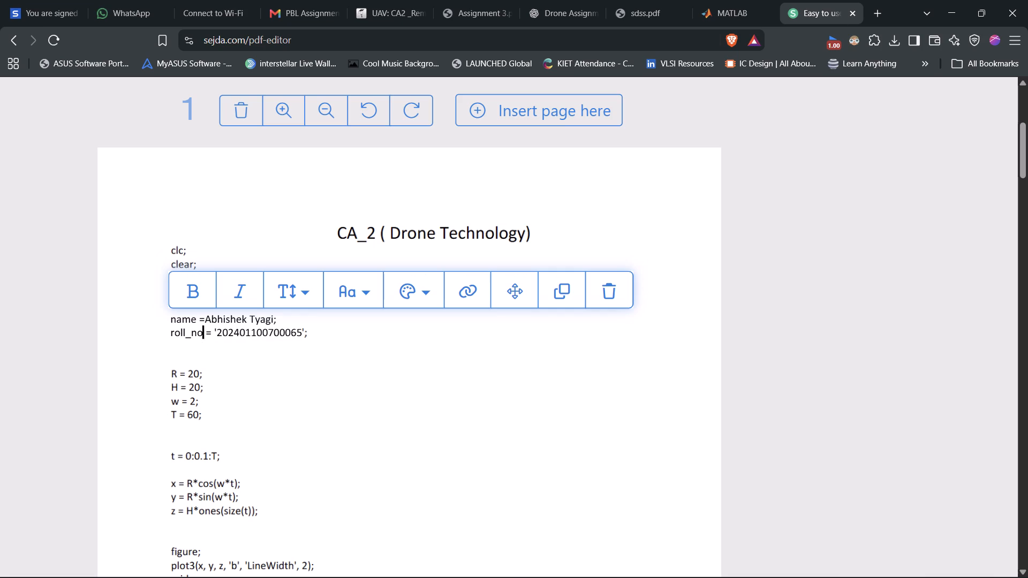
key(Right)
key(Right)
key(Right)
key(Right)
key(Right)
key(Right)
key(Right)
key(Right)
key(BackSpace)
key(BackSpace)
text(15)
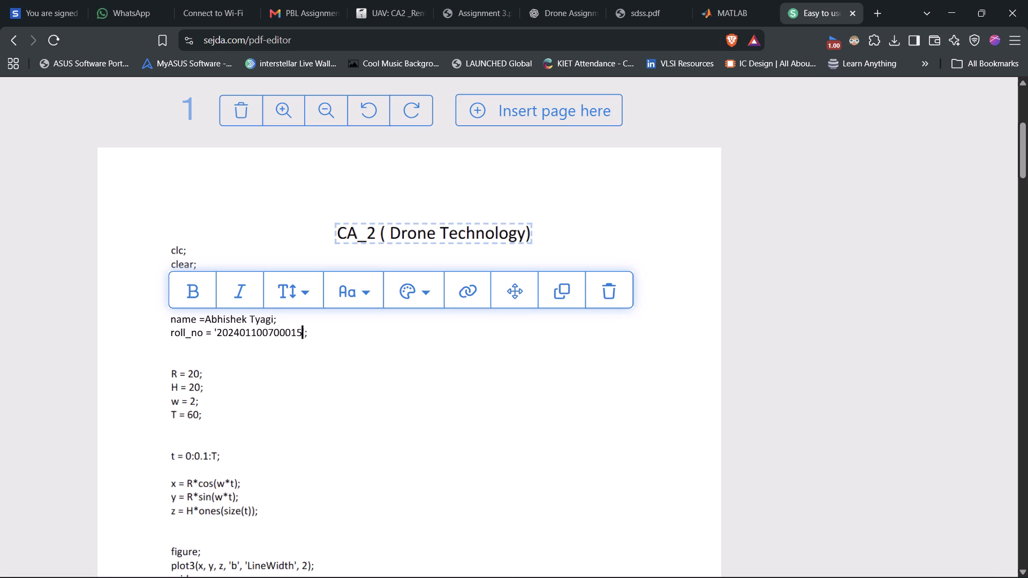
Change the page 1 heading to "CA_2 ( Drone Engineering and Applications)", using Liberation Sans as the replacement font.
click(524, 235)
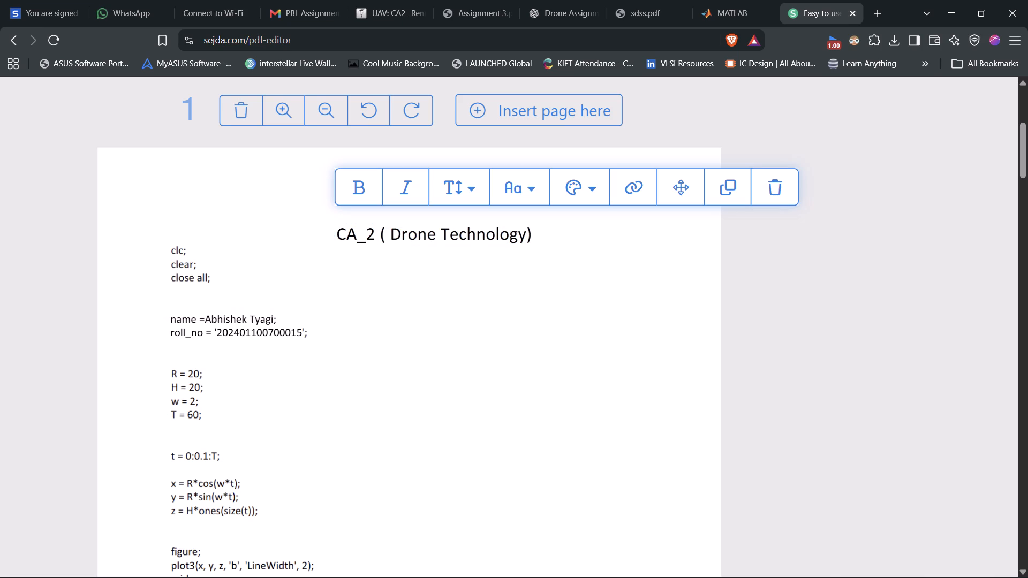
click(527, 235)
key(ctrl+BackSpace)
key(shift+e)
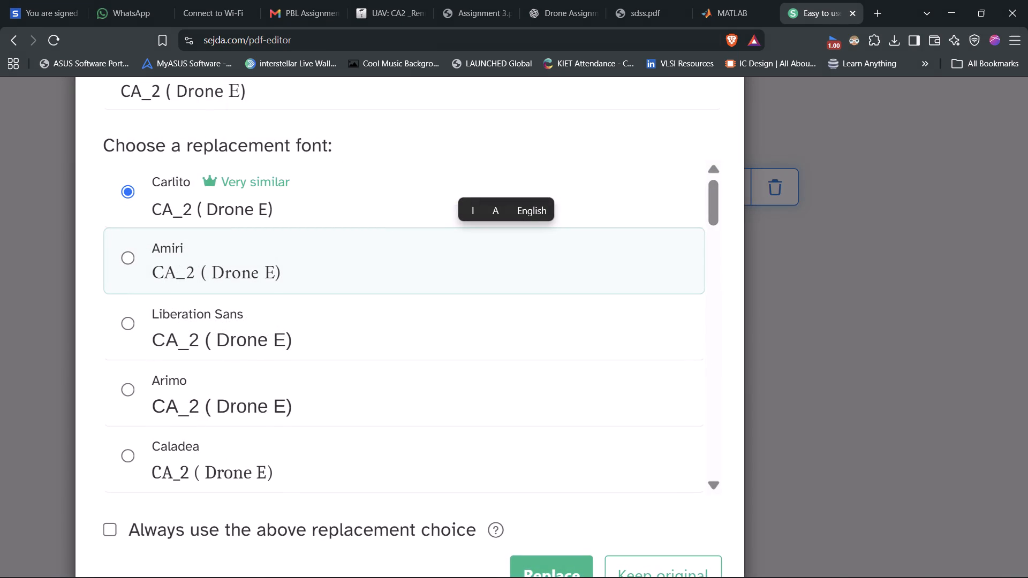
scroll(600, 248, up, 2)
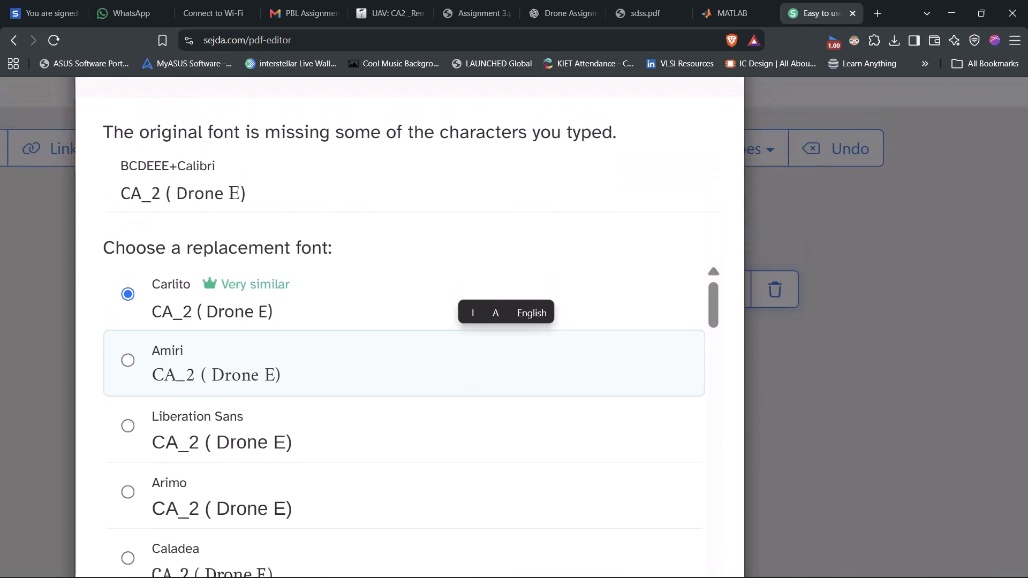
scroll(600, 248, up, 2)
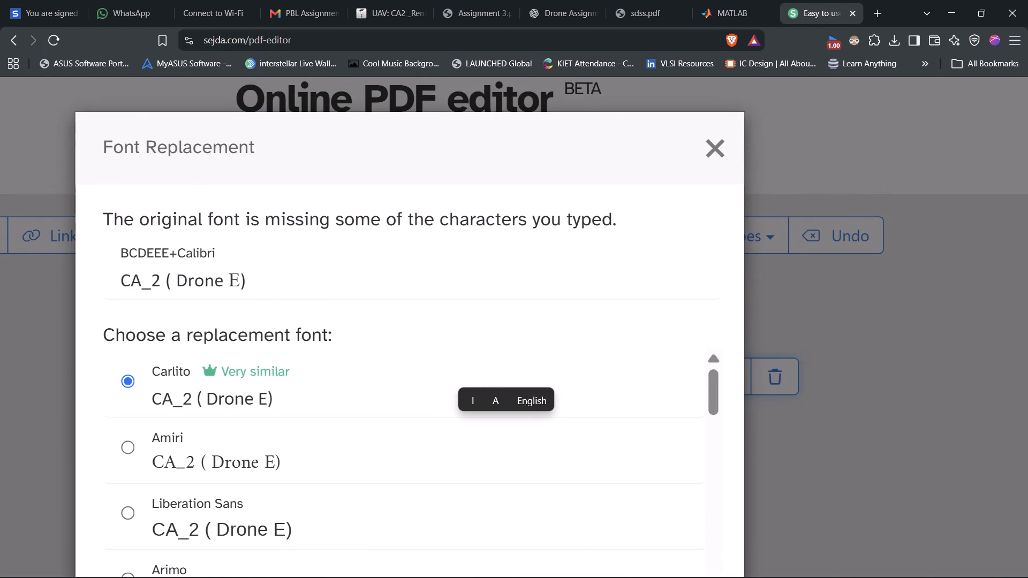
click(718, 152)
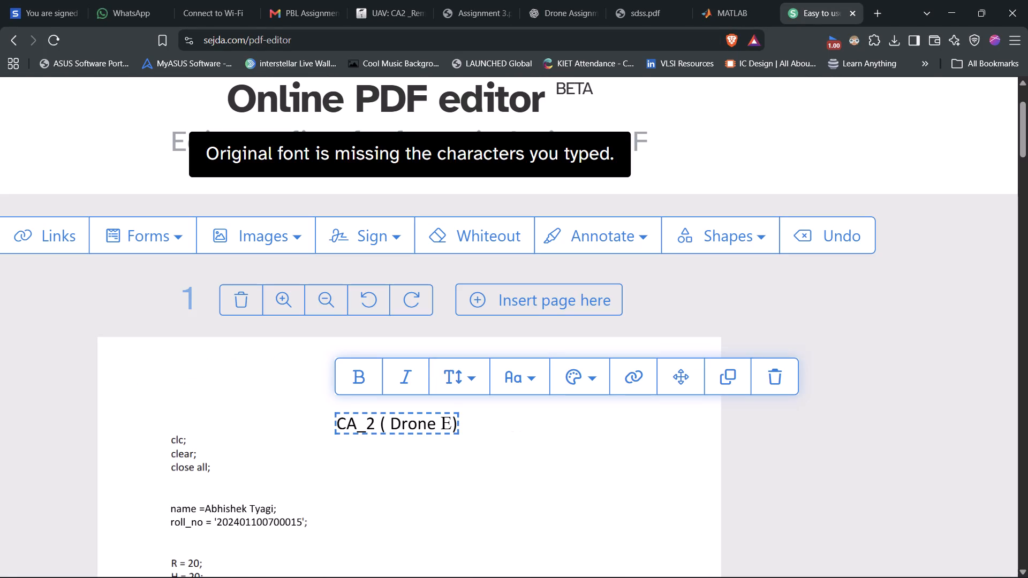
click(447, 428)
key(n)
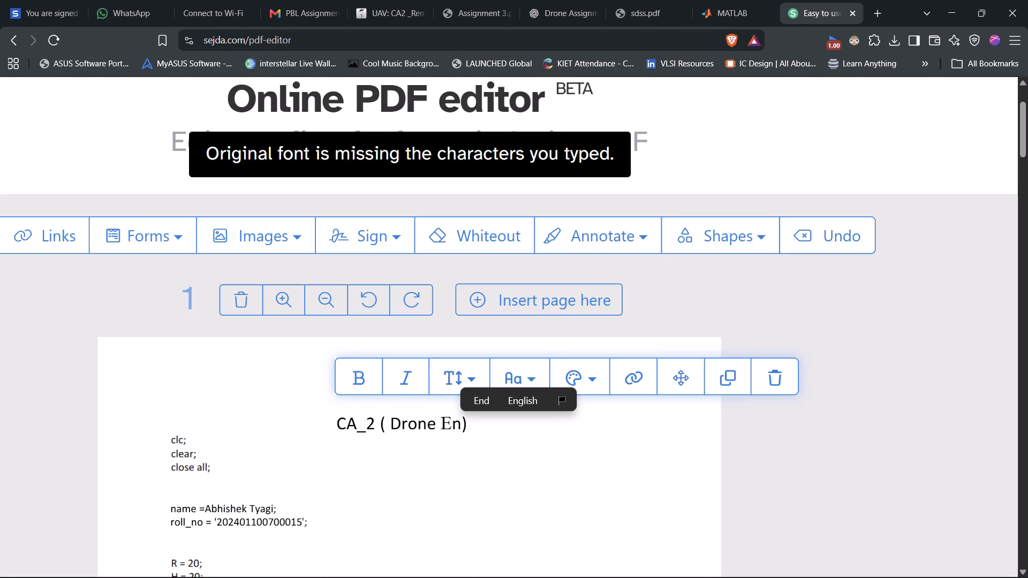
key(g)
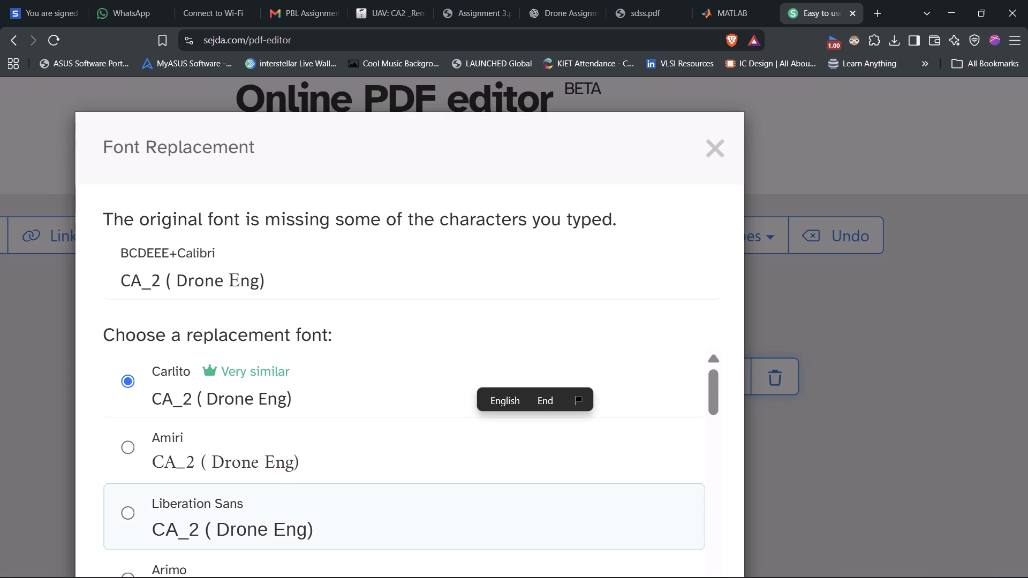
click(419, 507)
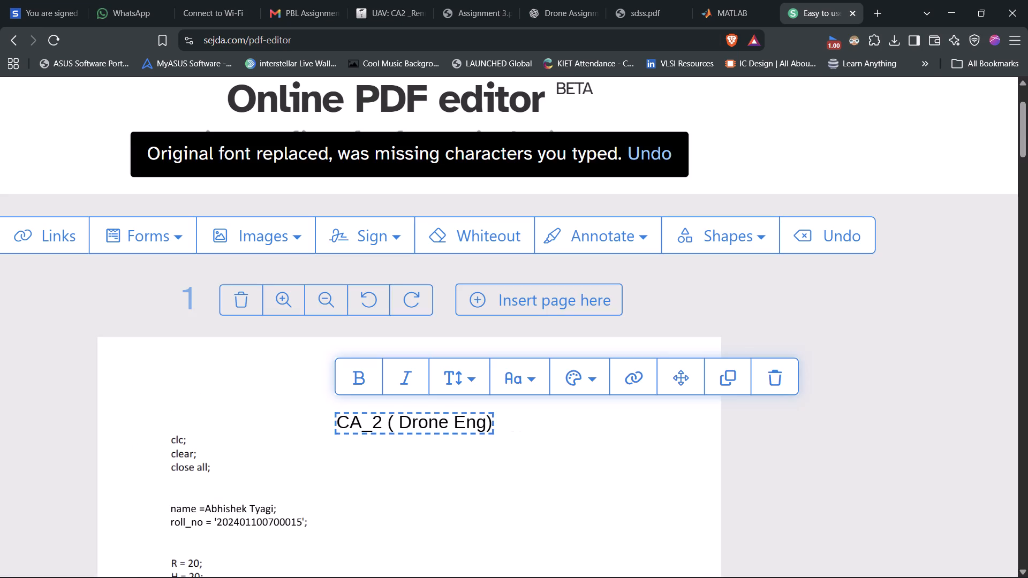
click(486, 421)
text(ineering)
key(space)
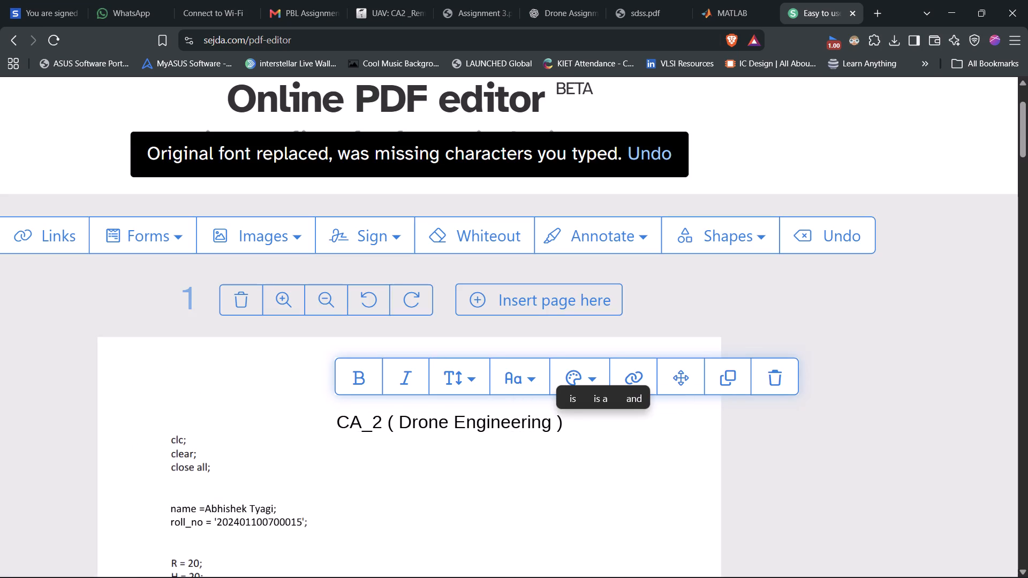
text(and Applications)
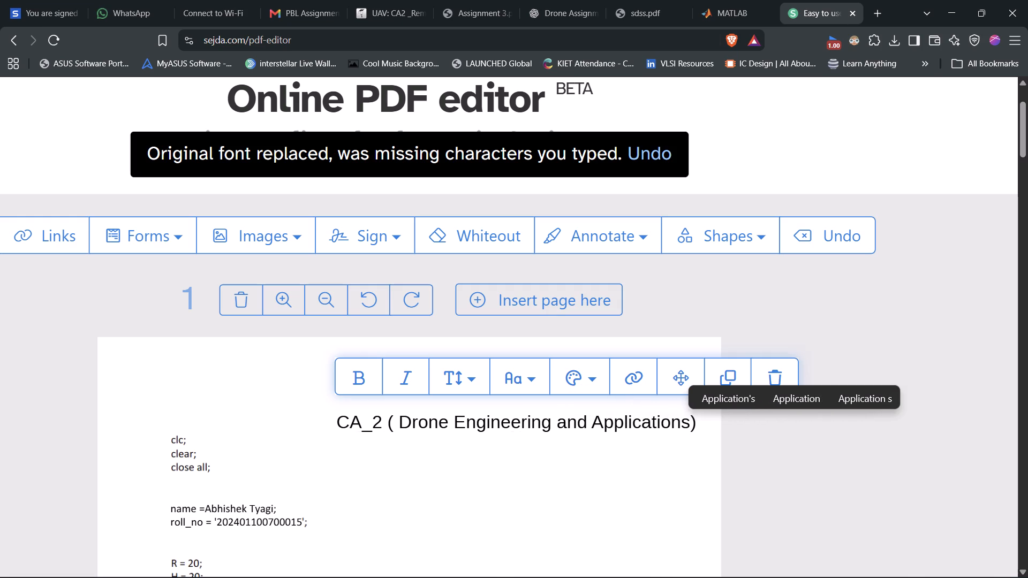
click(561, 448)
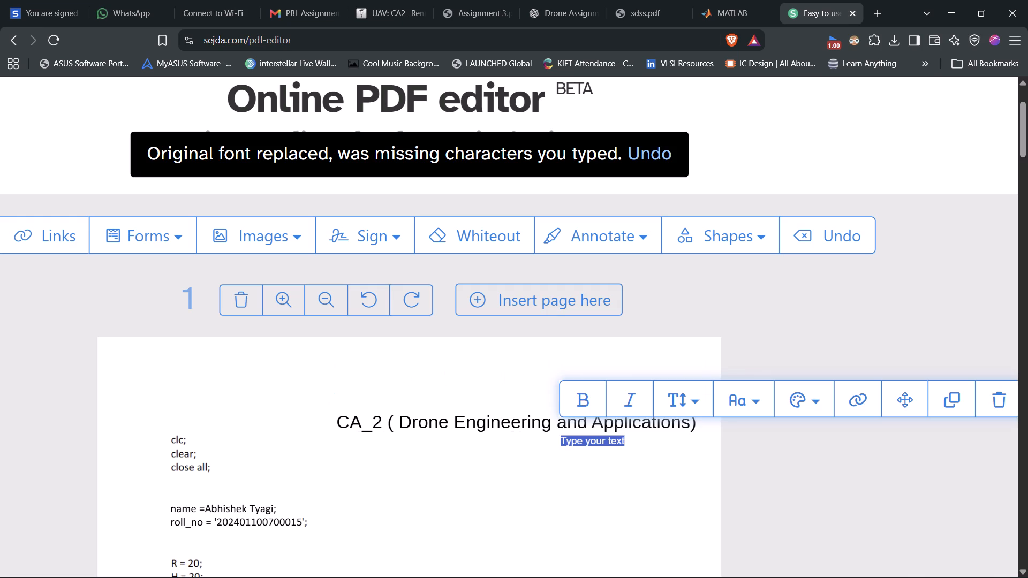
key(BackSpace)
click(748, 437)
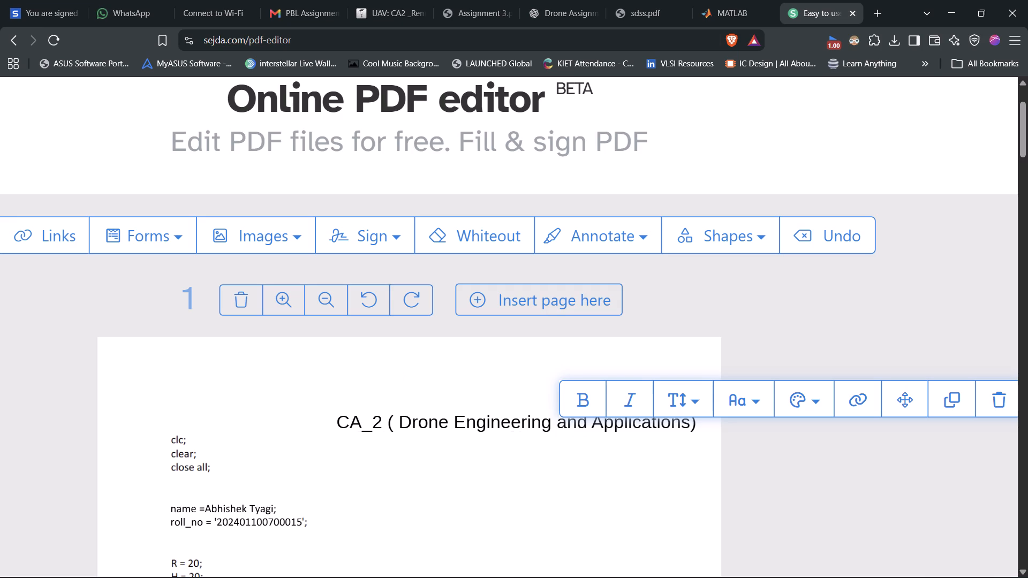
Move the CA_2 heading up and to the left so it sits roughly centred above the code on page 1.
drag(655, 427, 570, 406)
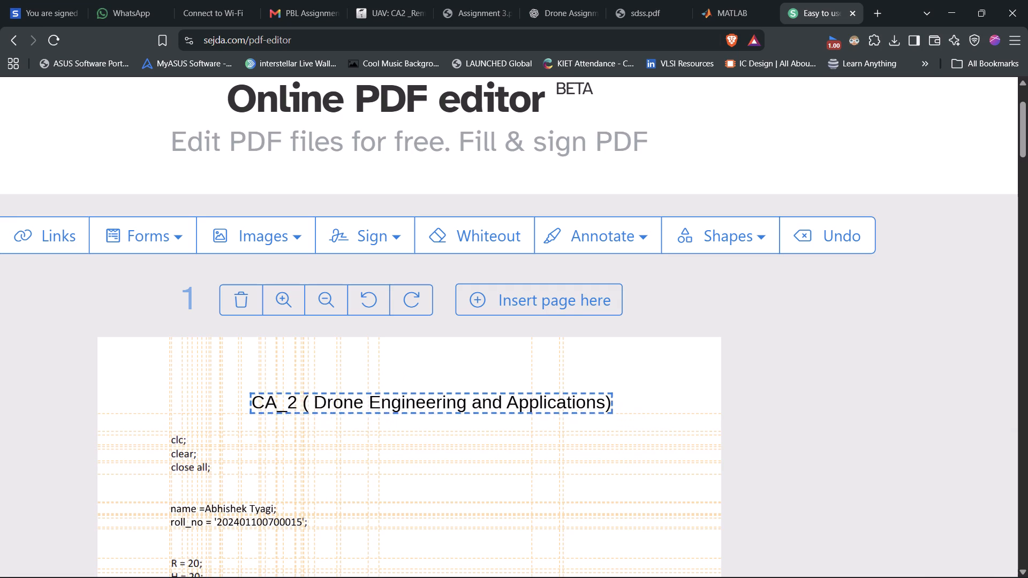
drag(570, 406, 542, 395)
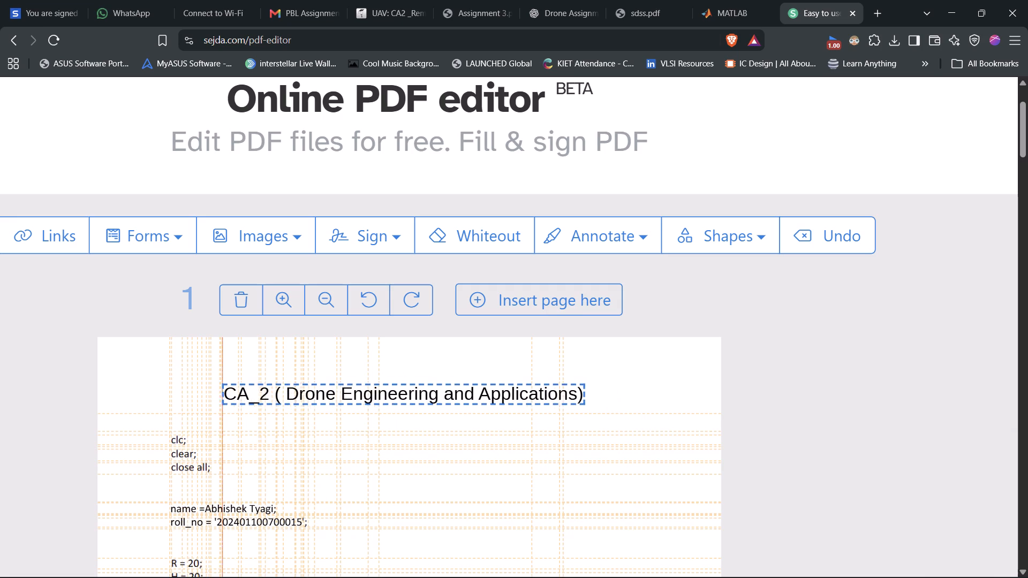
drag(542, 395, 541, 395)
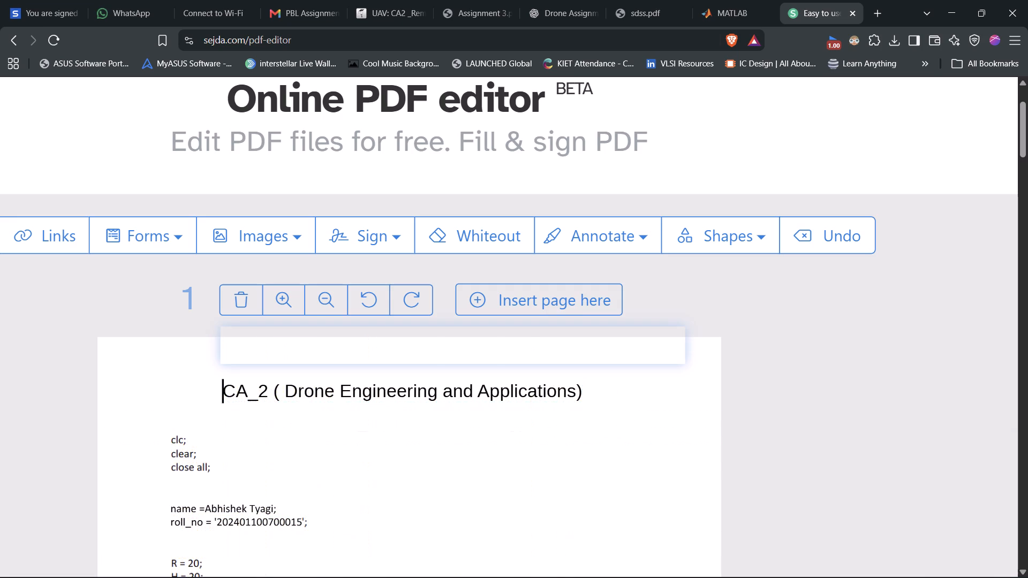
click(791, 381)
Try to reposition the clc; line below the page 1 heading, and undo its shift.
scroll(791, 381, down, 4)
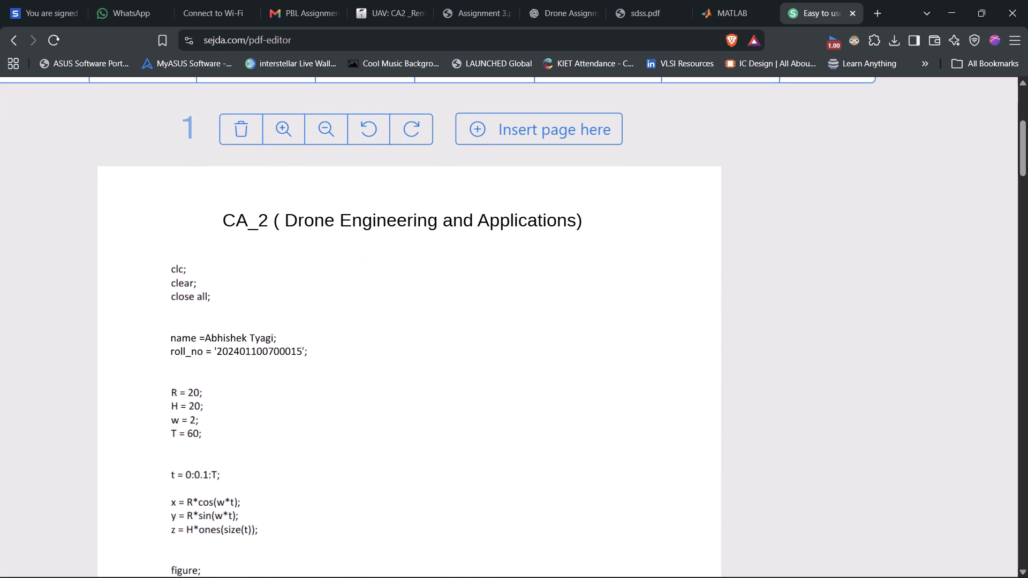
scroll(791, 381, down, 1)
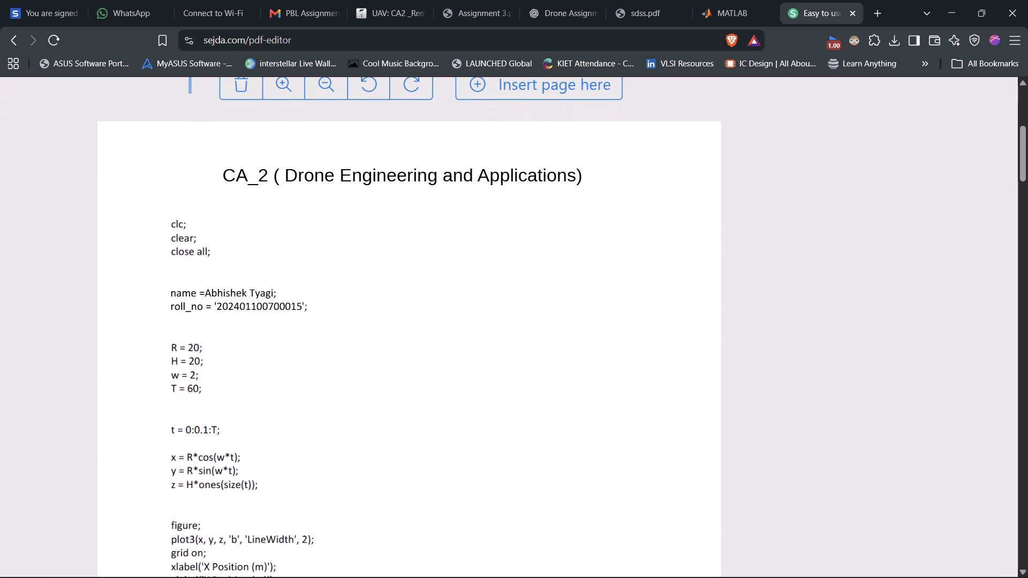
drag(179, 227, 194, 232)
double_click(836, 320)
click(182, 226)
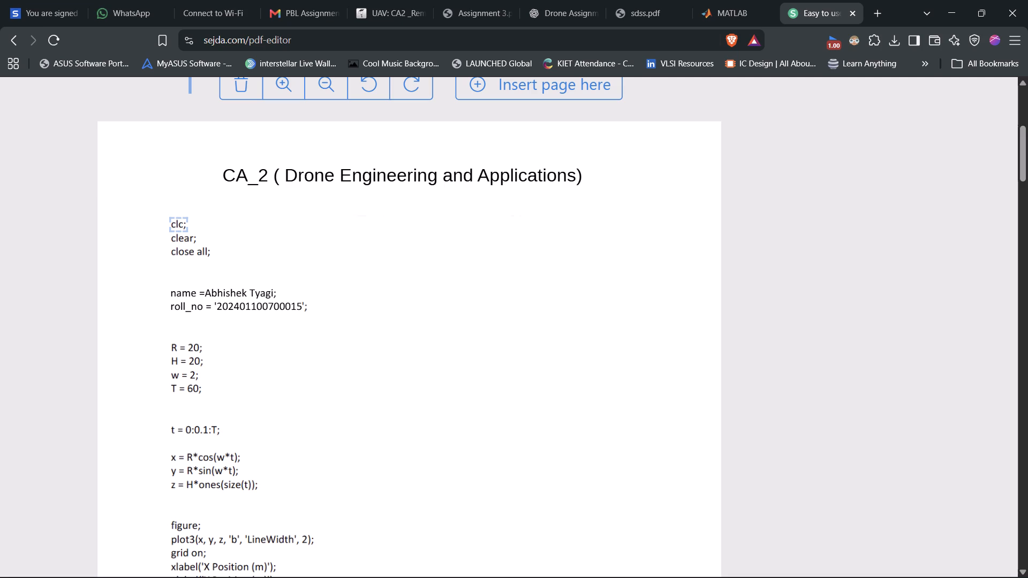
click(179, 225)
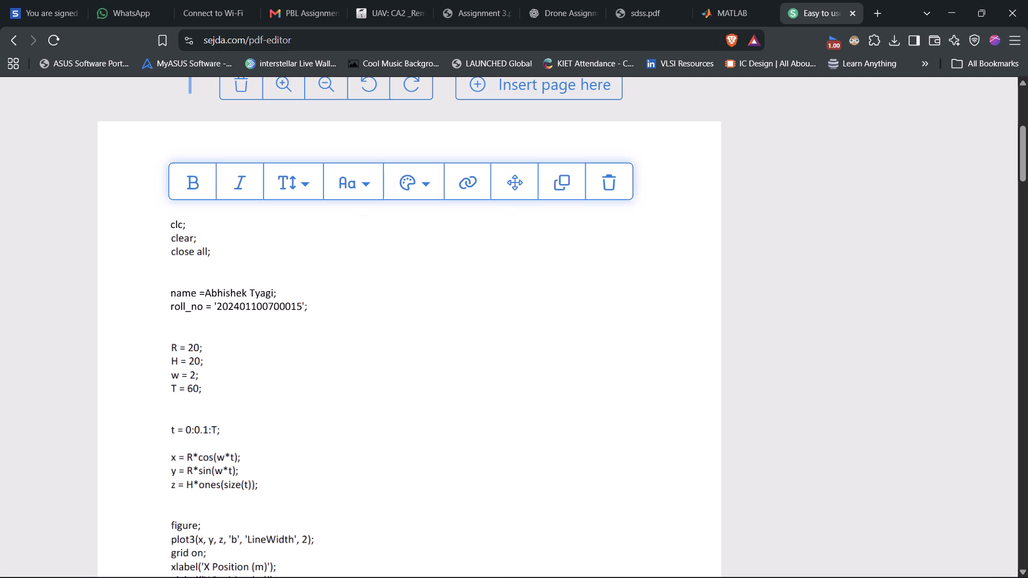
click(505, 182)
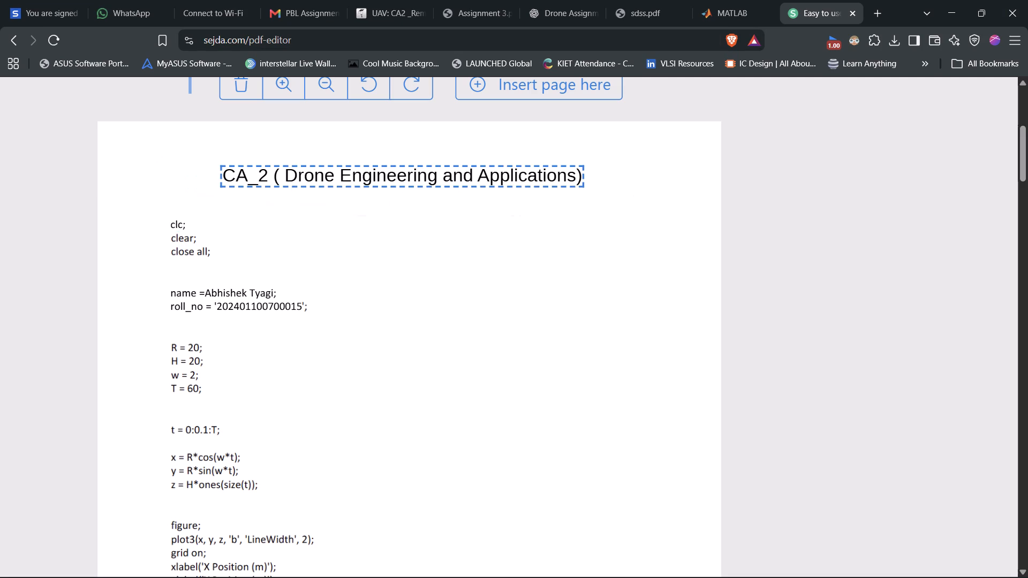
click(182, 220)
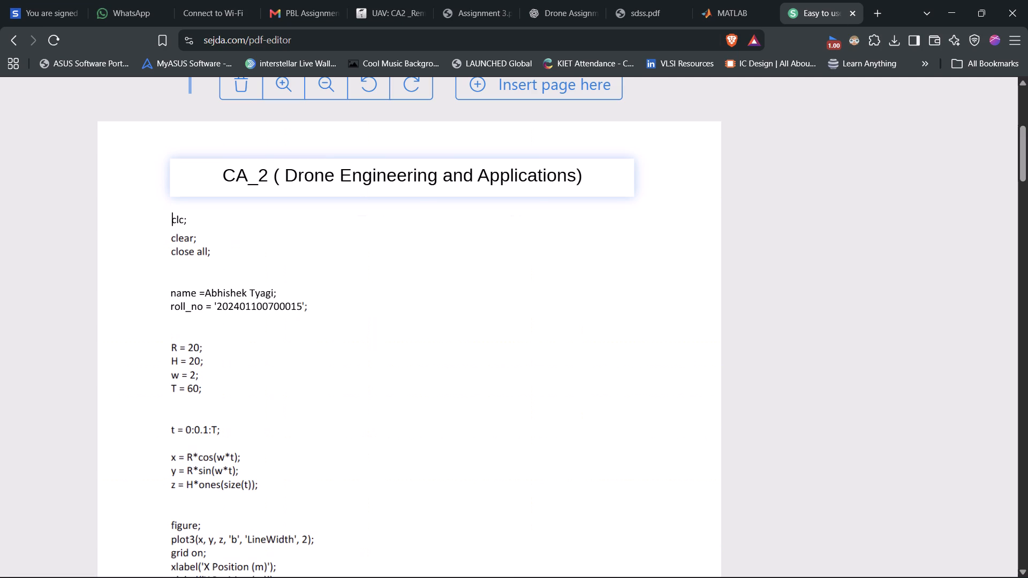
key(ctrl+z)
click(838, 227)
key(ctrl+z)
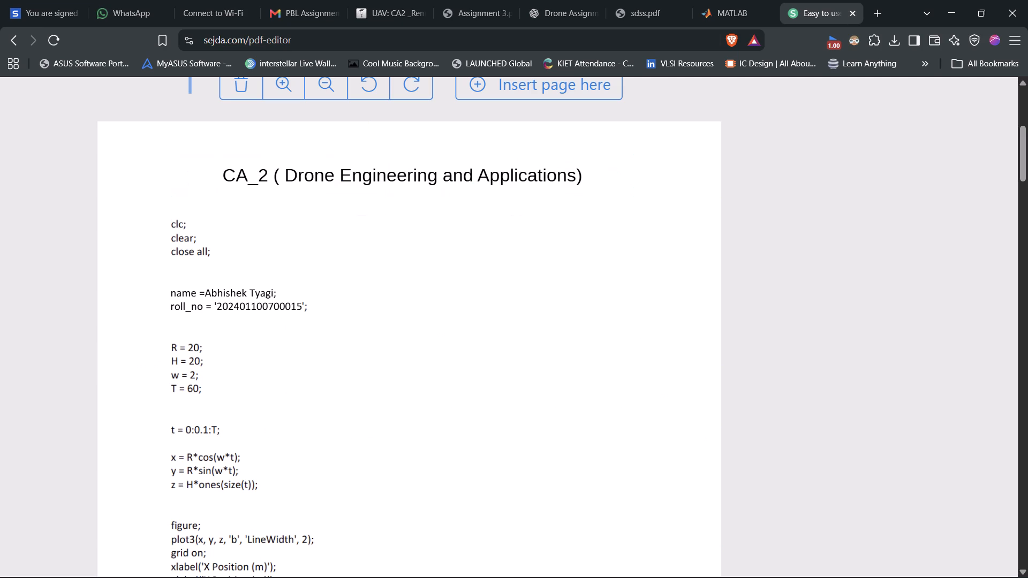
Replace the student name in the Drone Flight Path title line on page 1 with the submitting student's own name.
scroll(712, 328, down, 4)
scroll(291, 215, down, 3)
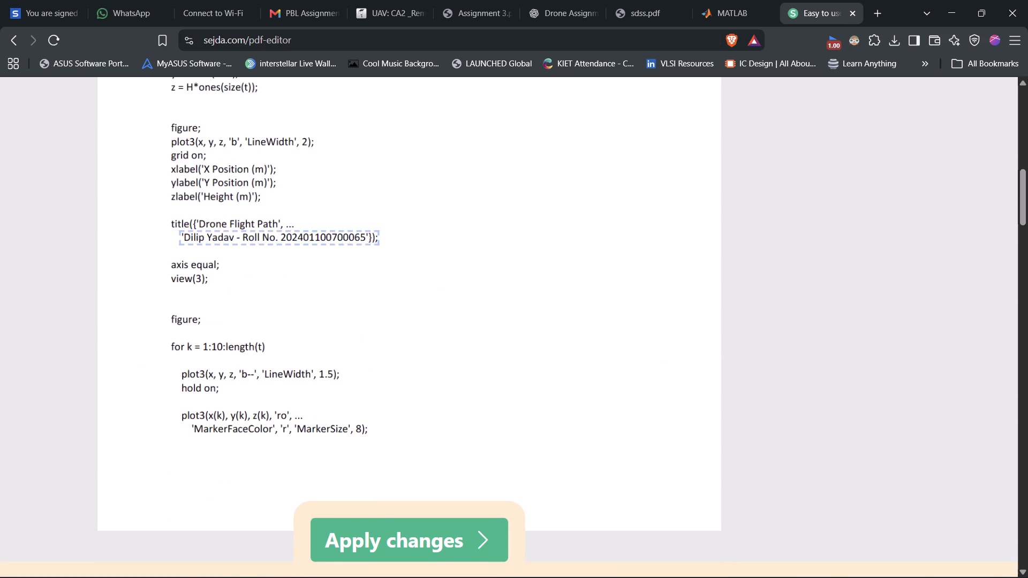
click(236, 238)
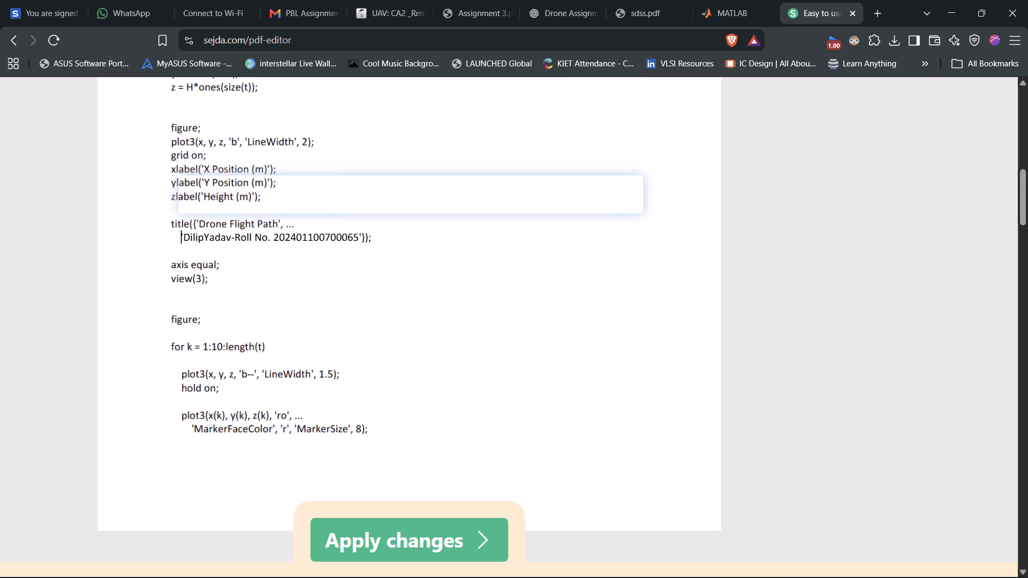
click(229, 237)
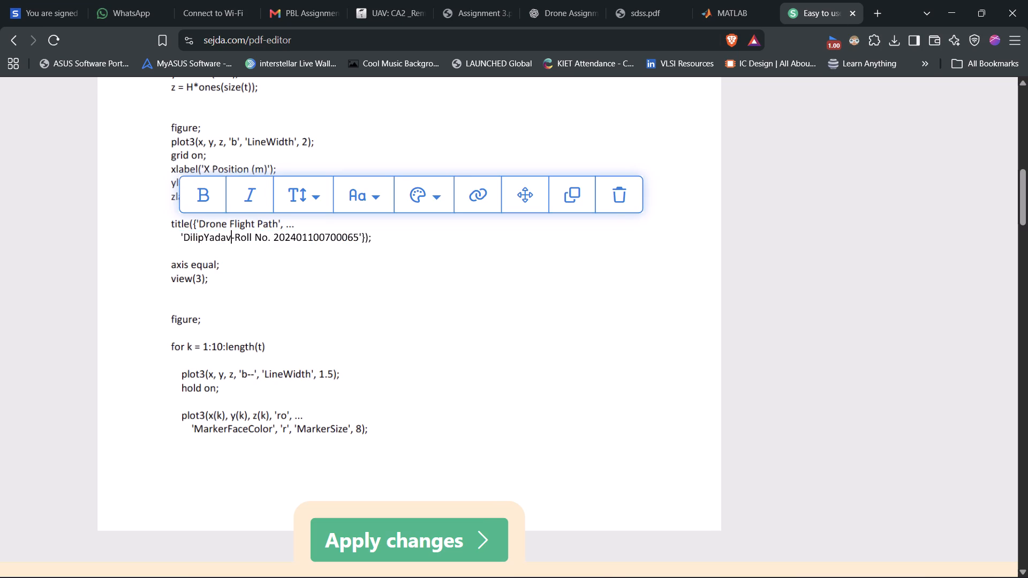
key(ctrl+BackSpace)
key(ctrl+BackSpace)
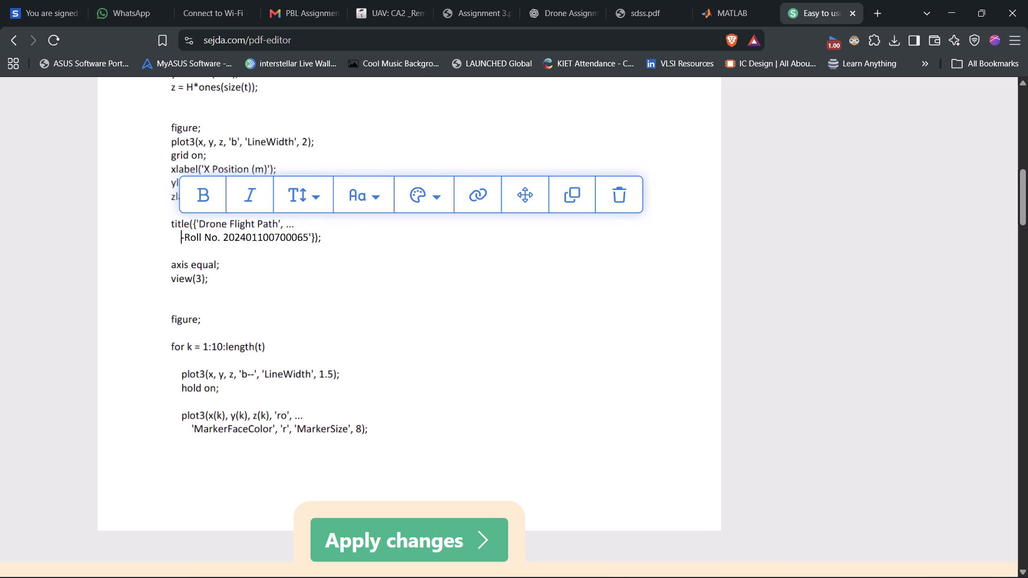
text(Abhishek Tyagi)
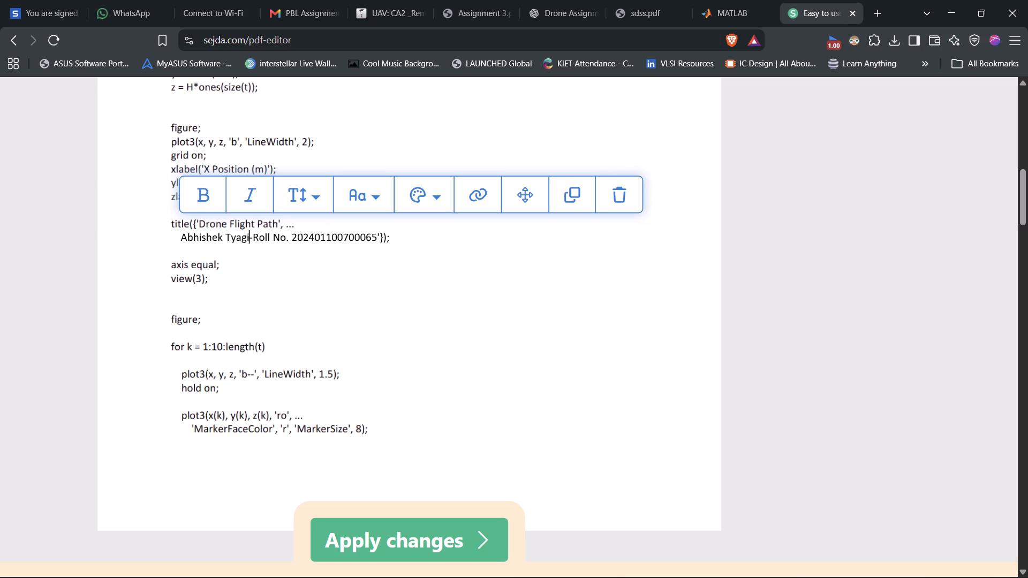
Add a space on each side of the hyphen before "Roll No." in the Drone Flight Path title line on page 1.
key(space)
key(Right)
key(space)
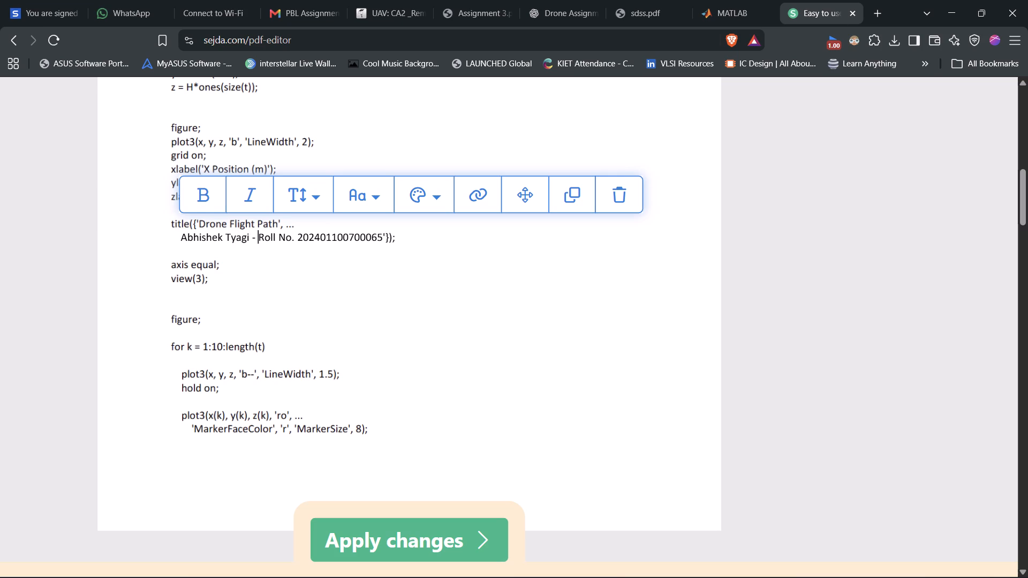
Correct the roll number in the Drone Flight Path title line on page 1 to the submitting student's own.
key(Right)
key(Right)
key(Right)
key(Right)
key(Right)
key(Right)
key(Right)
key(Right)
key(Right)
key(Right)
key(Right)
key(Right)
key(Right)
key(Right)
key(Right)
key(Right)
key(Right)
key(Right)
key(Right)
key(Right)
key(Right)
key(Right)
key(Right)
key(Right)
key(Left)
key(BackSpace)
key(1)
Replace the name and roll number line of the Drone Flight Animation title on page 2 with a copy of page 1's corrected title line.
scroll(376, 326, down, 3)
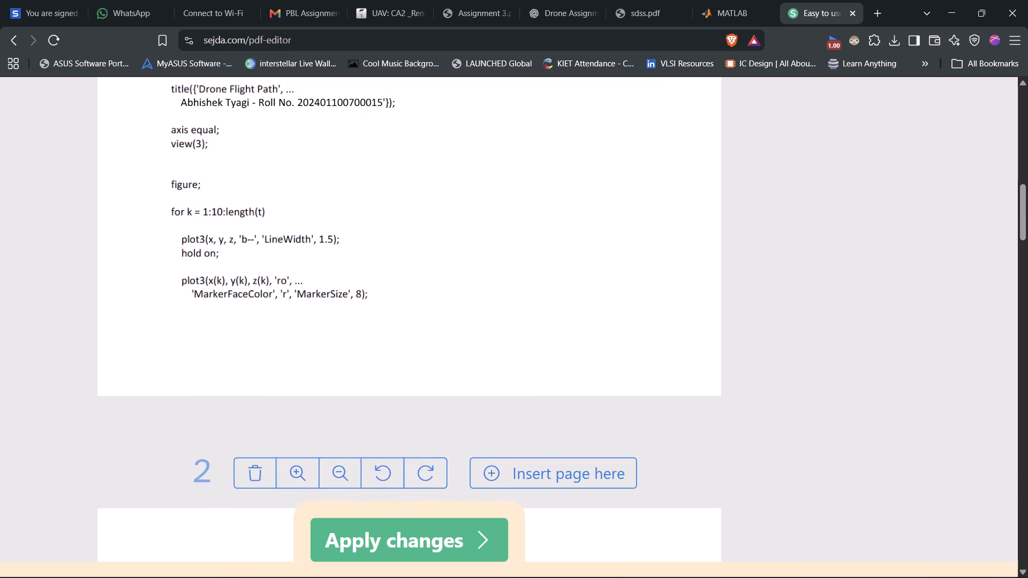
scroll(376, 326, down, 3)
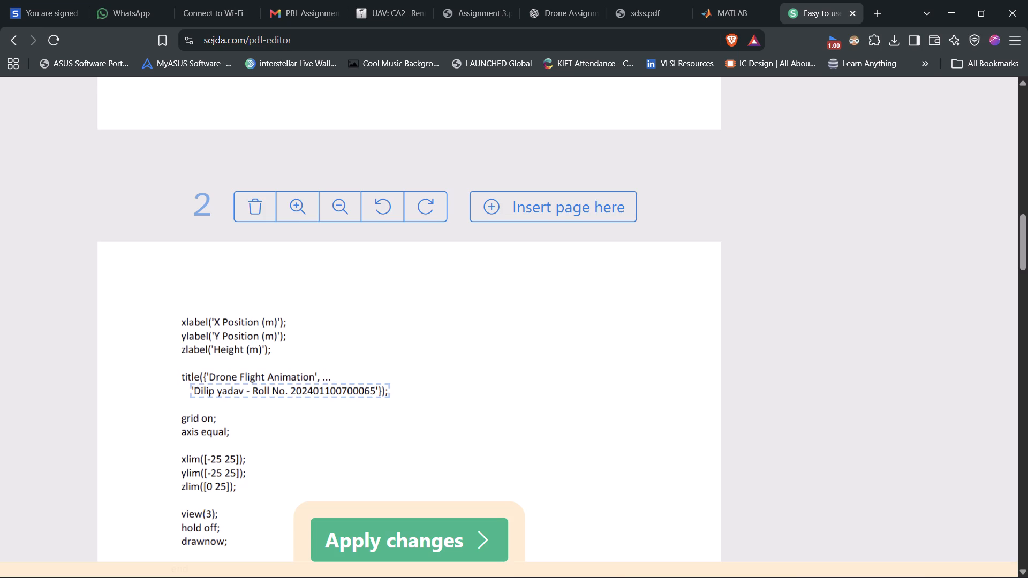
scroll(276, 389, up, 5)
scroll(286, 340, up, 3)
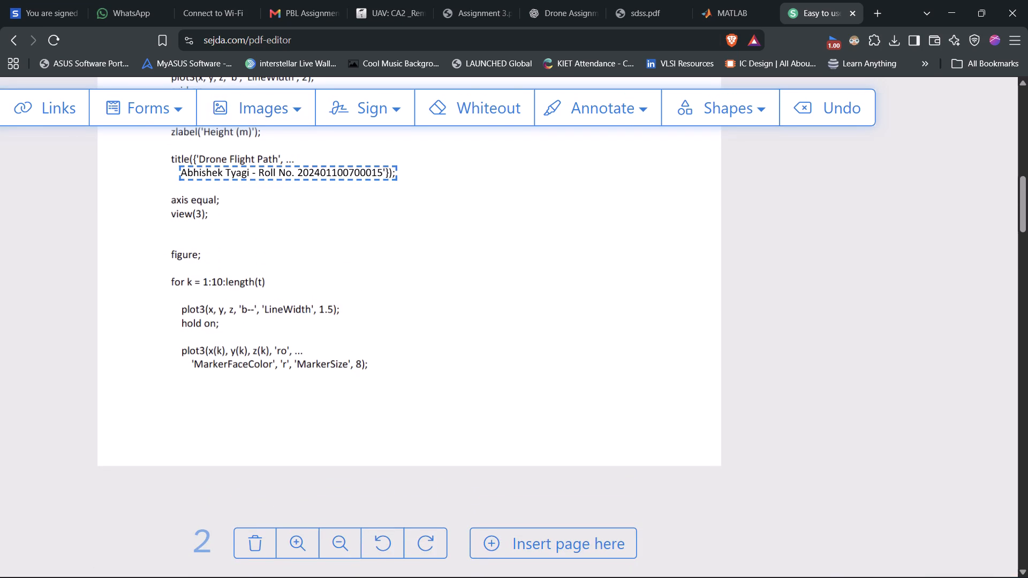
click(241, 178)
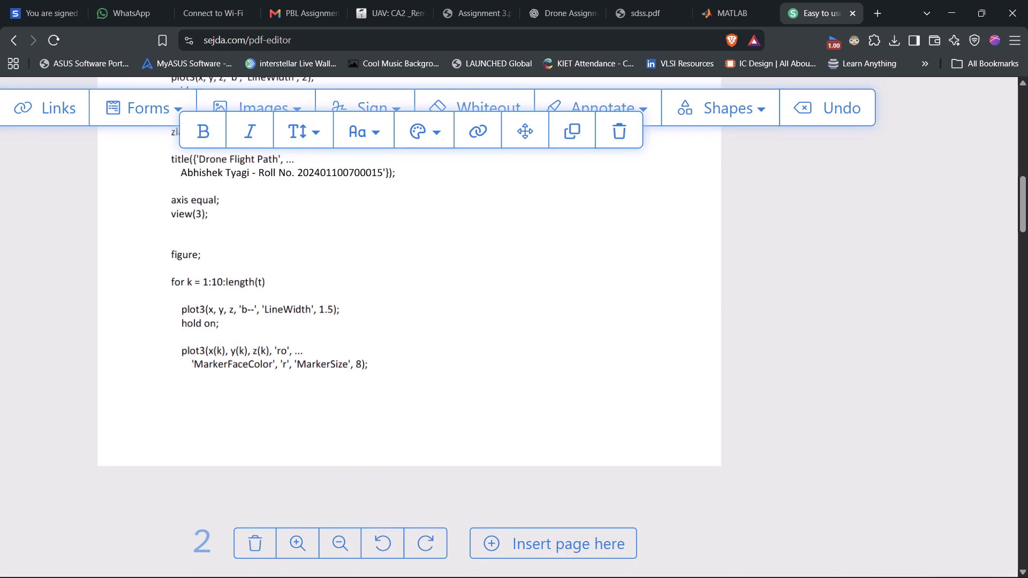
key(ctrl+a)
key(ctrl+c)
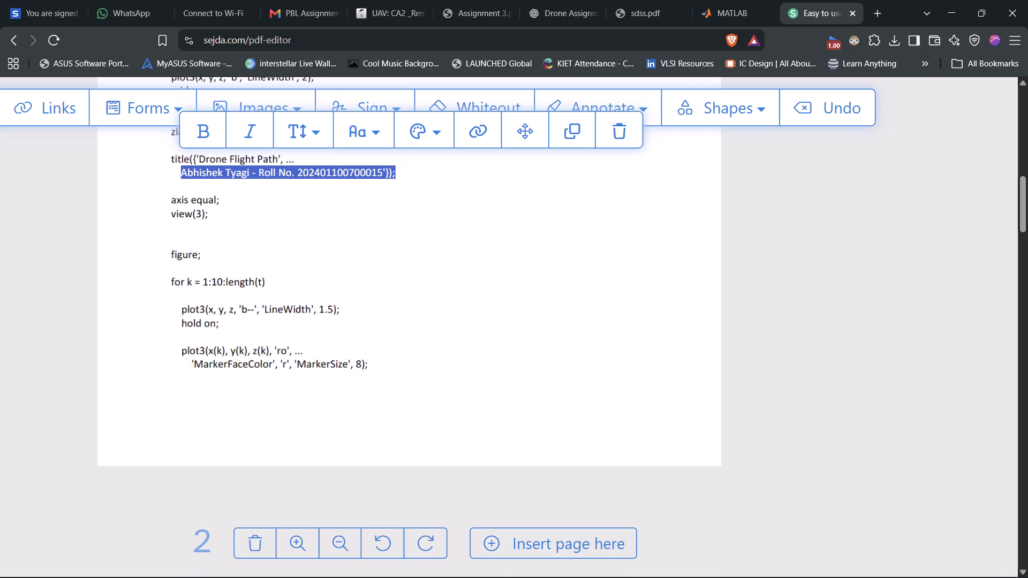
scroll(308, 191, down, 5)
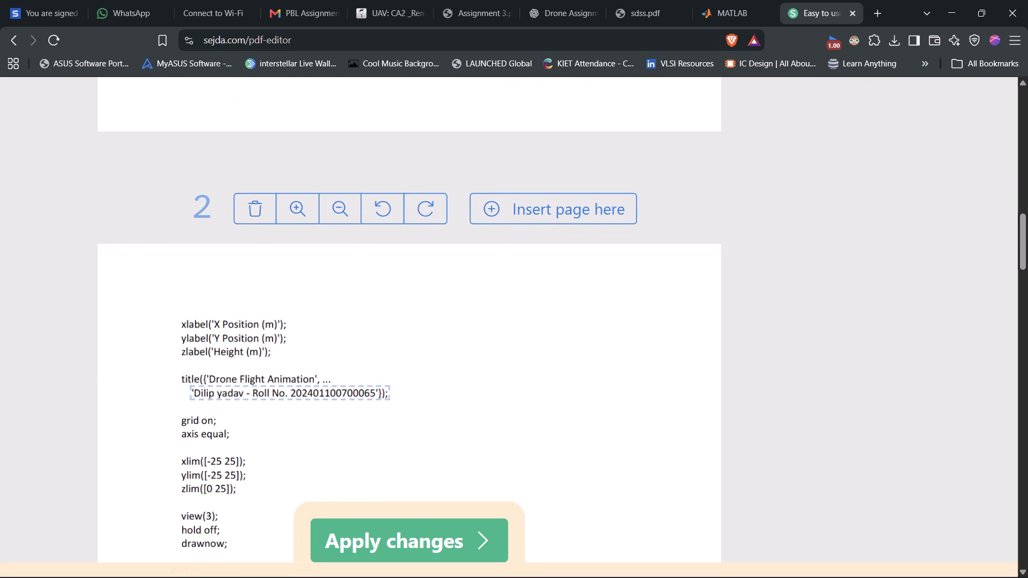
scroll(346, 369, up, 5)
scroll(349, 332, down, 4)
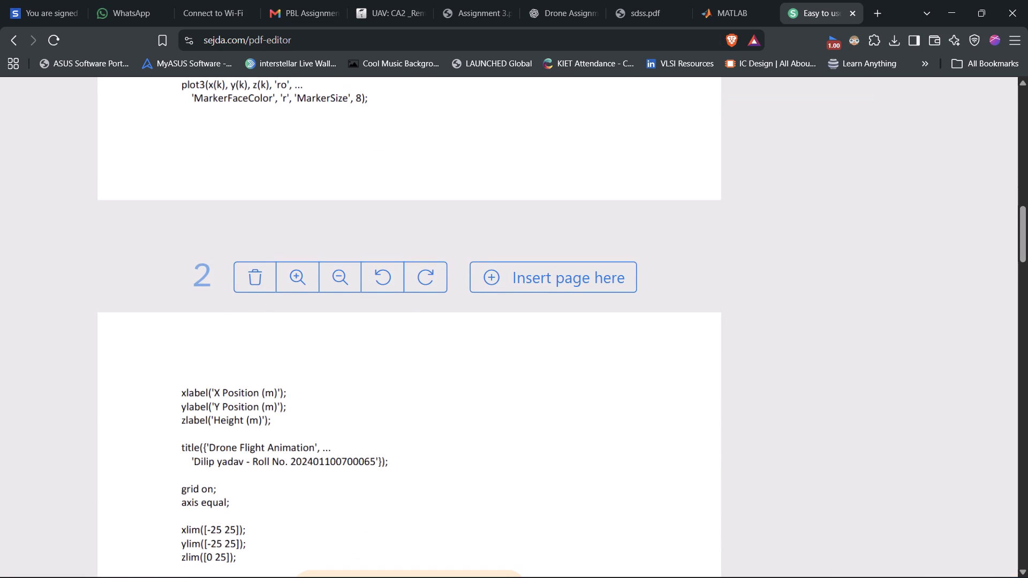
click(332, 460)
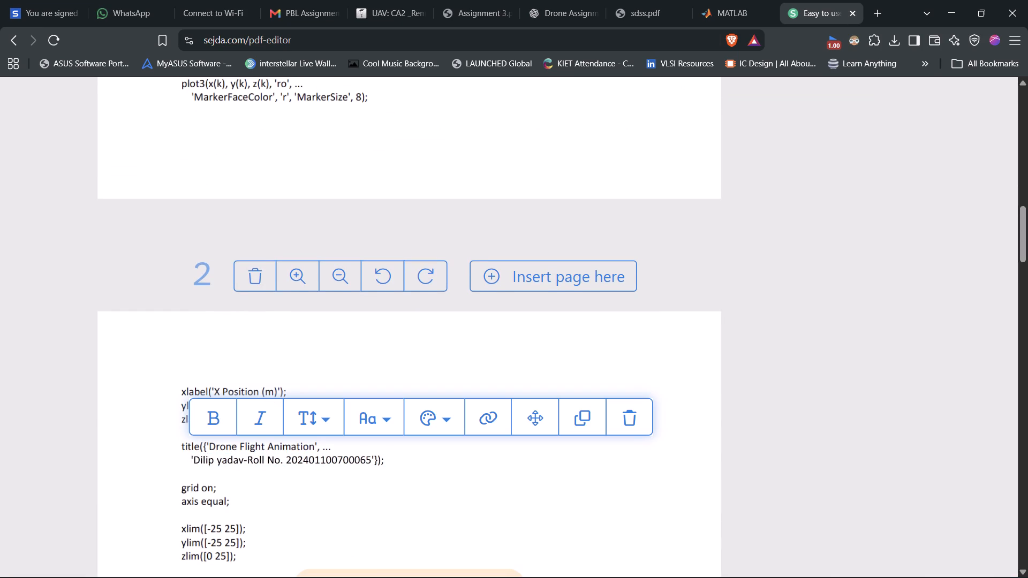
key(ctrl+a)
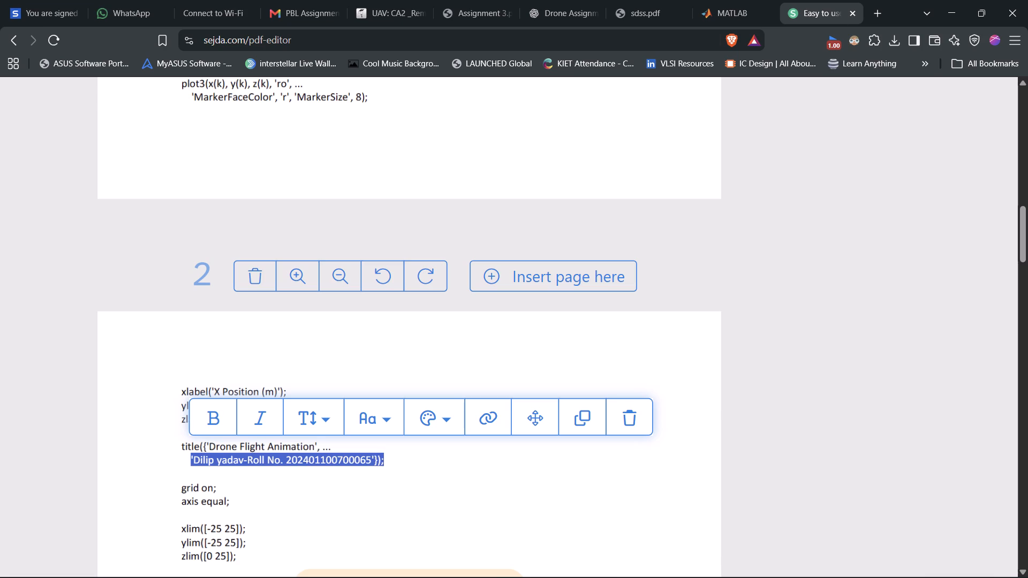
key(ctrl+v)
Review the code on pages 1 and 2 and the plot captions on page 3 for correct name and roll number.
scroll(381, 426, down, 4)
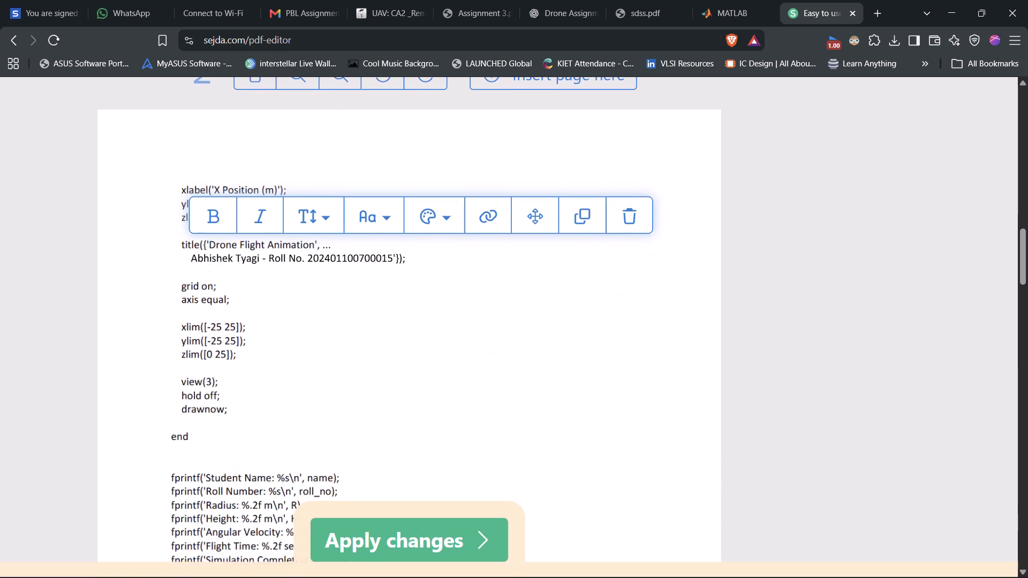
scroll(390, 414, down, 4)
scroll(350, 283, down, 3)
scroll(353, 302, up, 4)
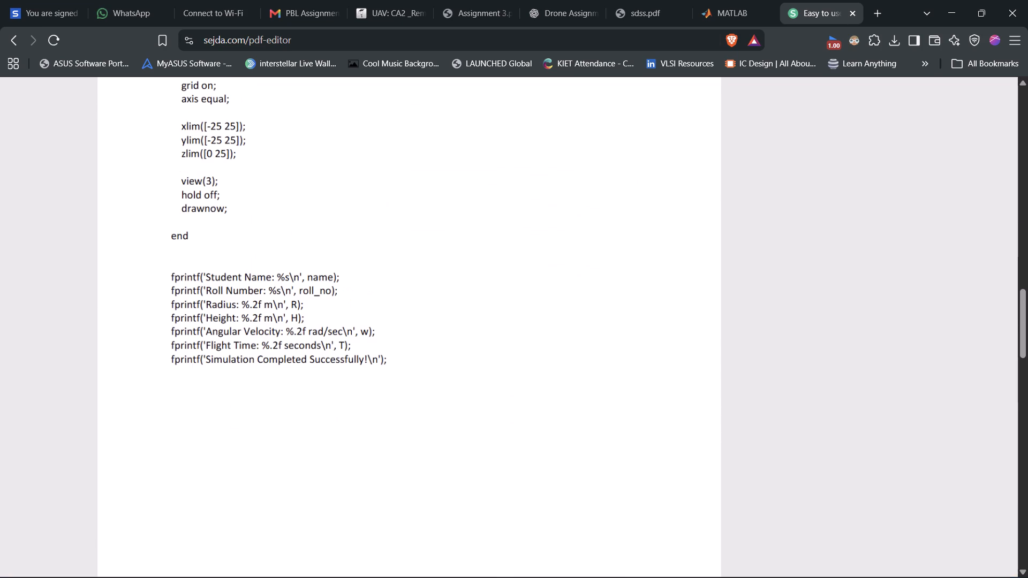
scroll(353, 293, up, 9)
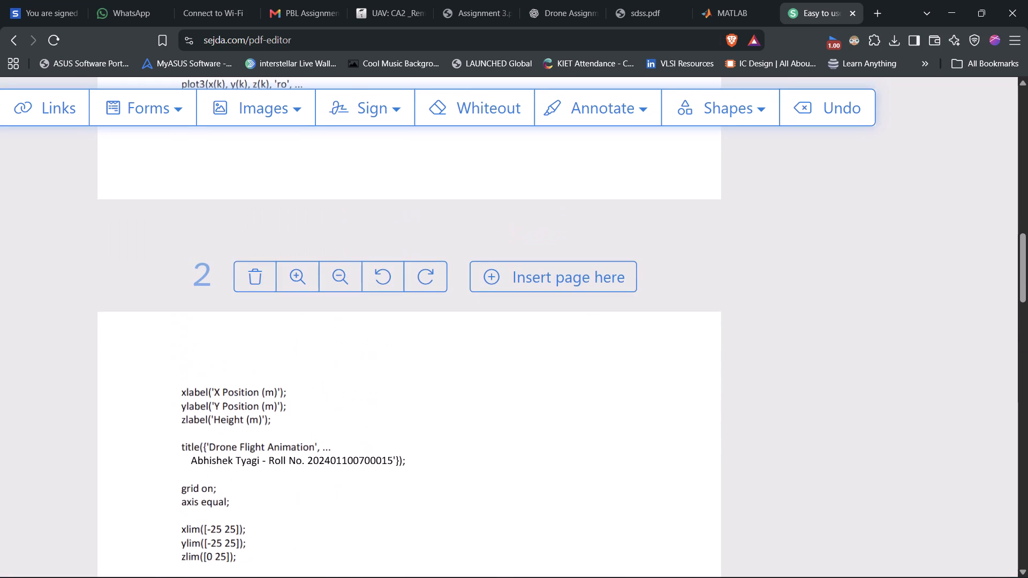
scroll(353, 293, up, 8)
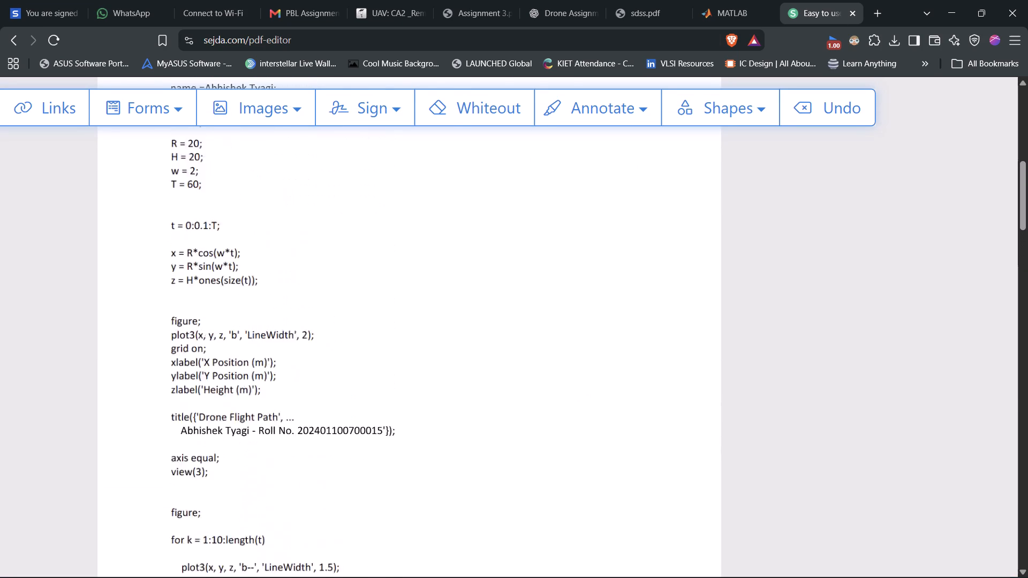
scroll(353, 293, up, 5)
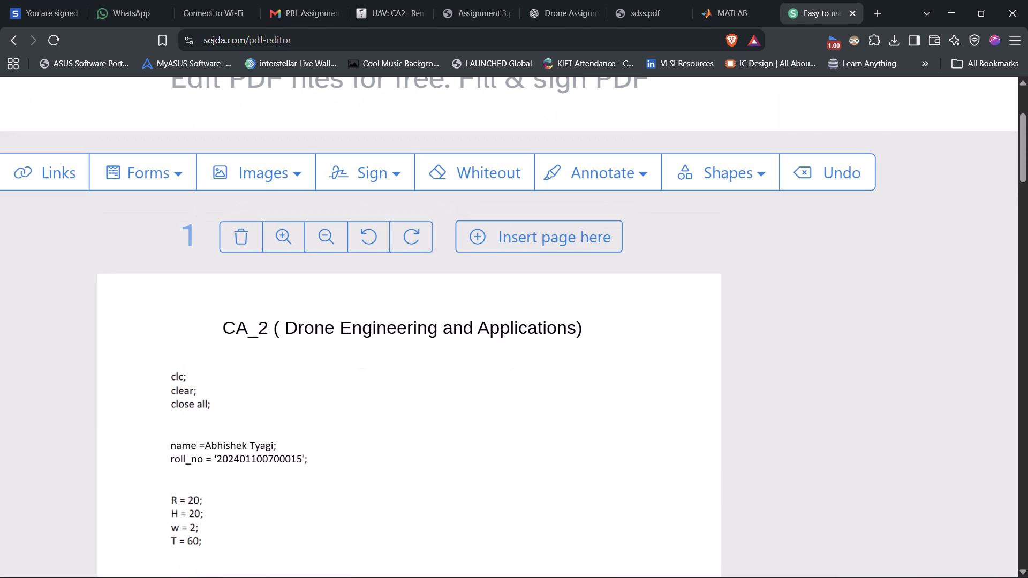
scroll(353, 293, down, 19)
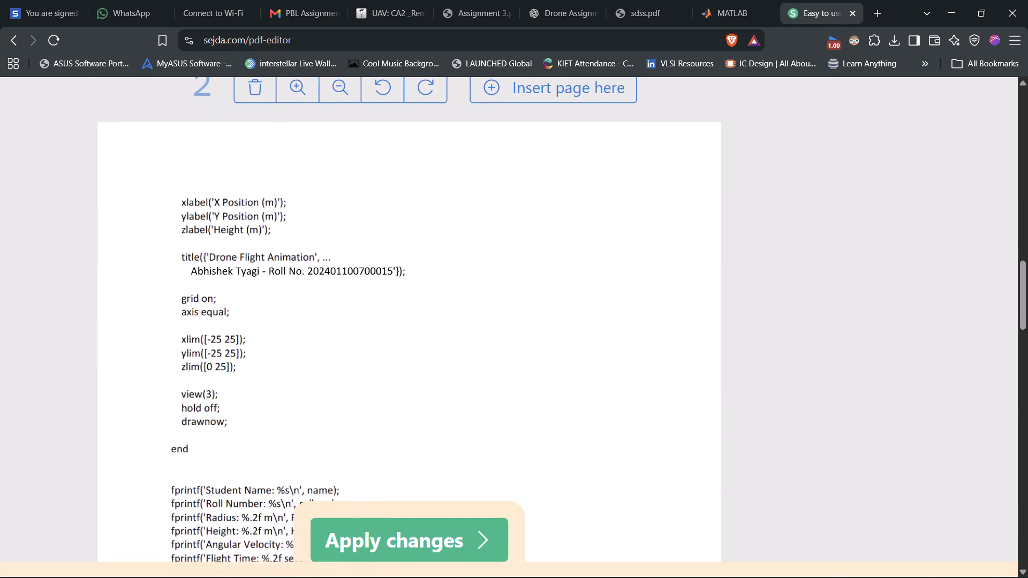
scroll(353, 293, down, 14)
scroll(434, 209, up, 2)
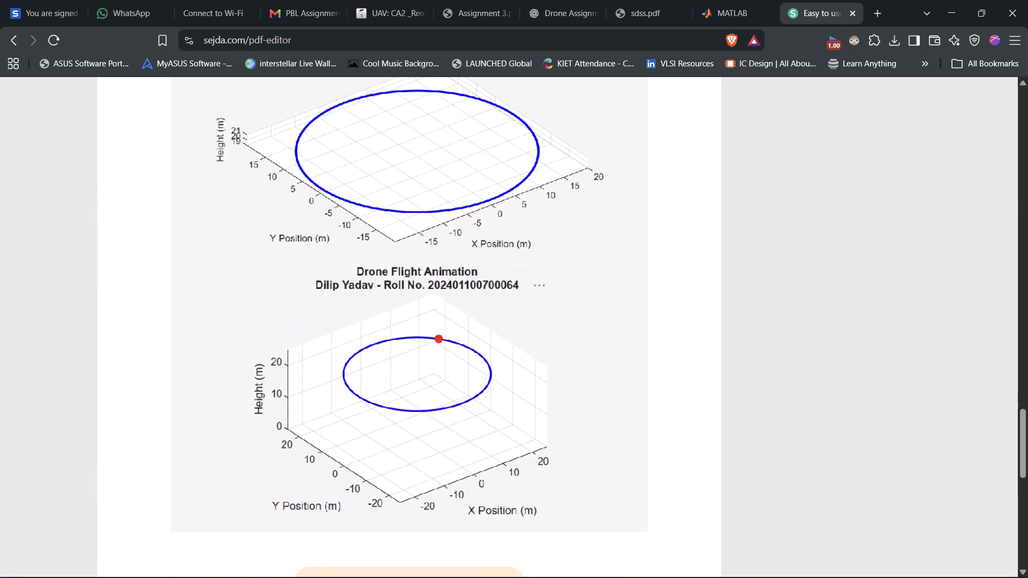
scroll(434, 209, up, 2)
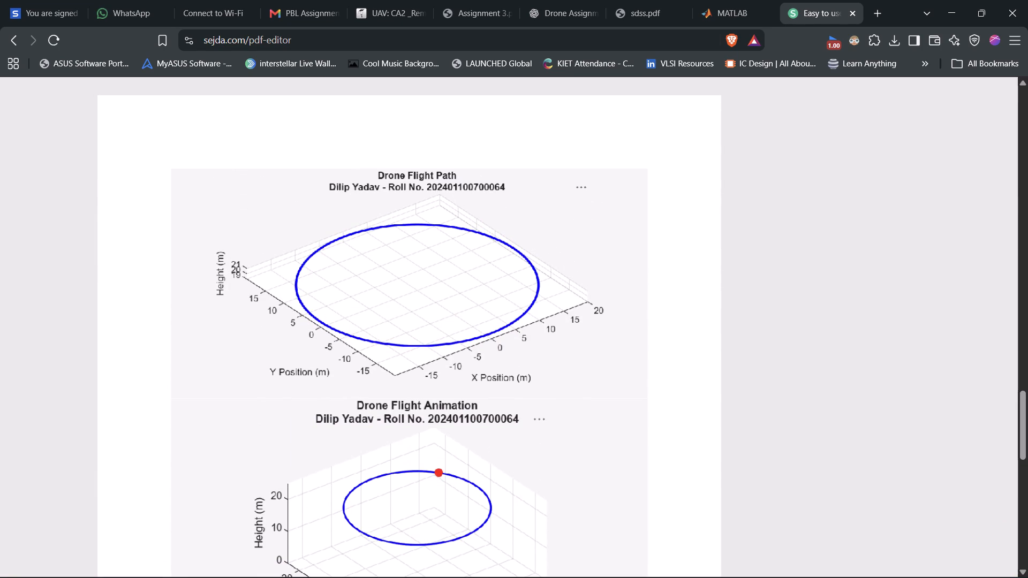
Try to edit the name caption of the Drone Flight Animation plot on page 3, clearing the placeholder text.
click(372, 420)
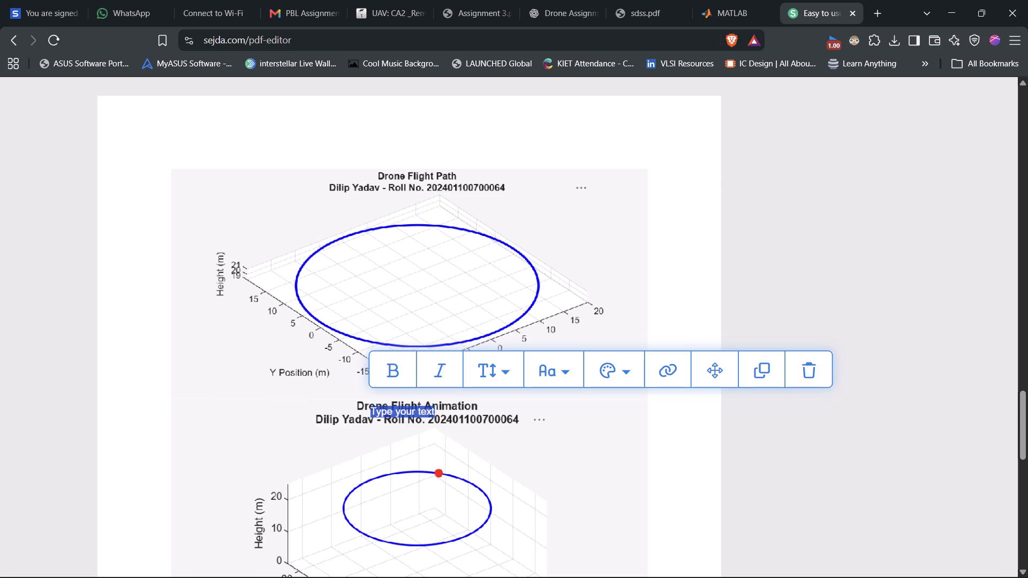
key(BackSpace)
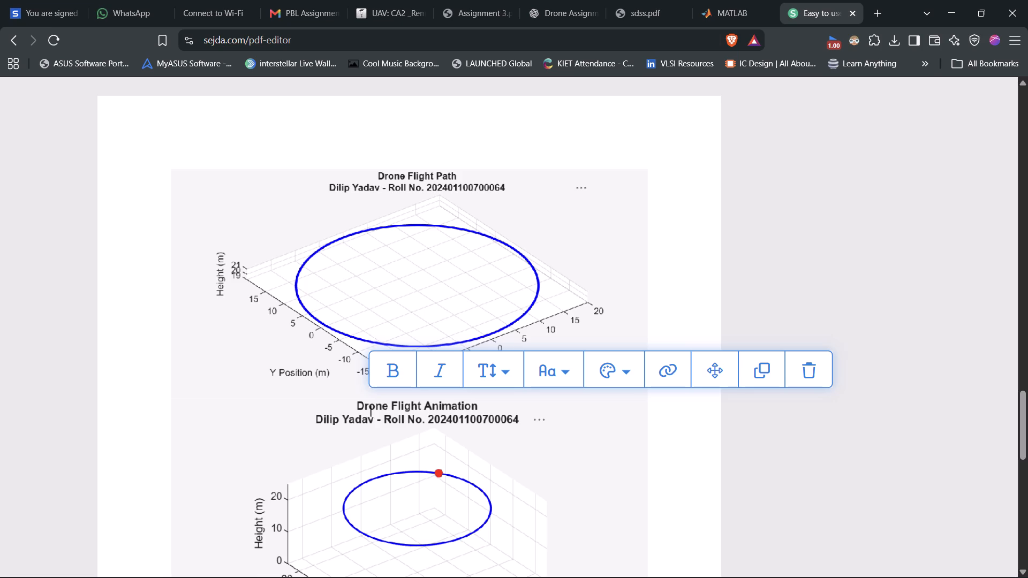
Recheck the whole document, from the page 1 heading and code through to the plots on page 3.
scroll(674, 200, up, 5)
scroll(674, 273, up, 5)
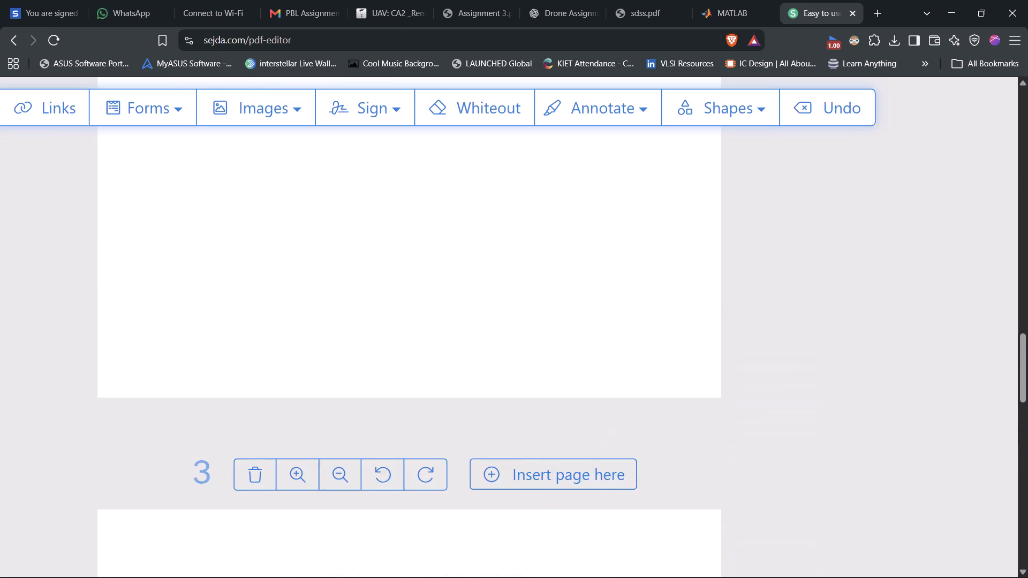
scroll(724, 247, up, 8)
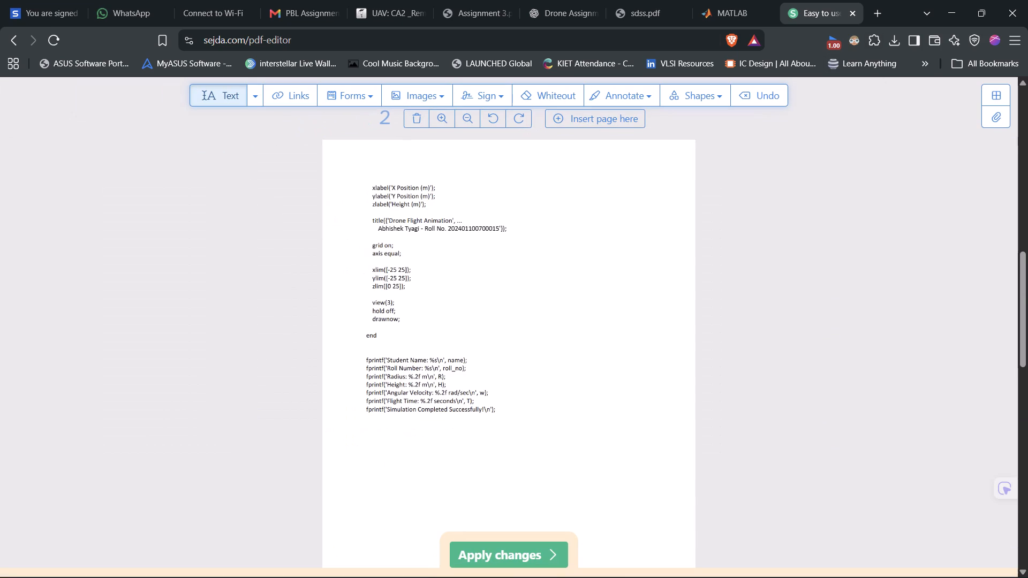
scroll(647, 312, up, 13)
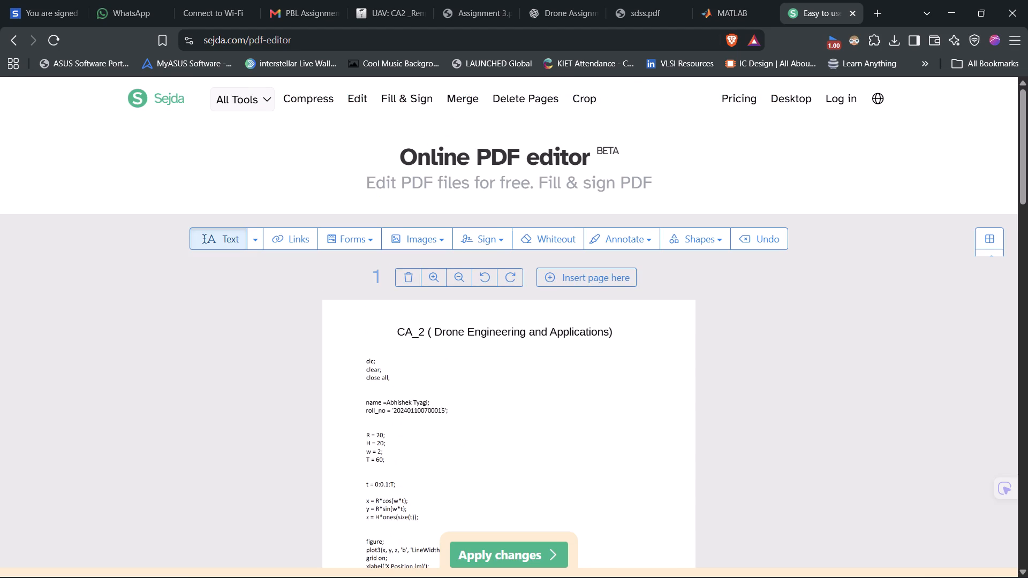
scroll(654, 261, down, 10)
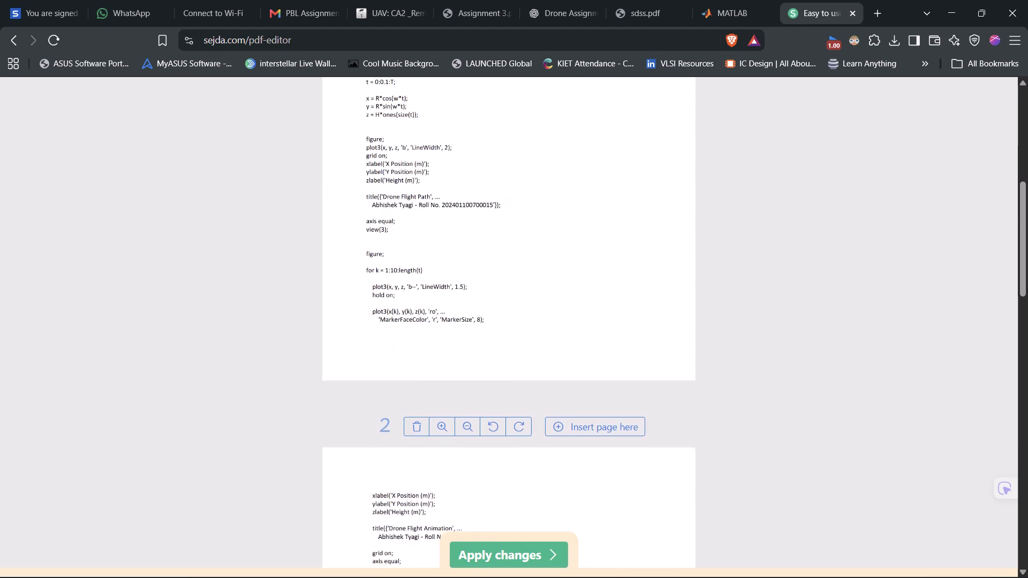
scroll(634, 334, down, 12)
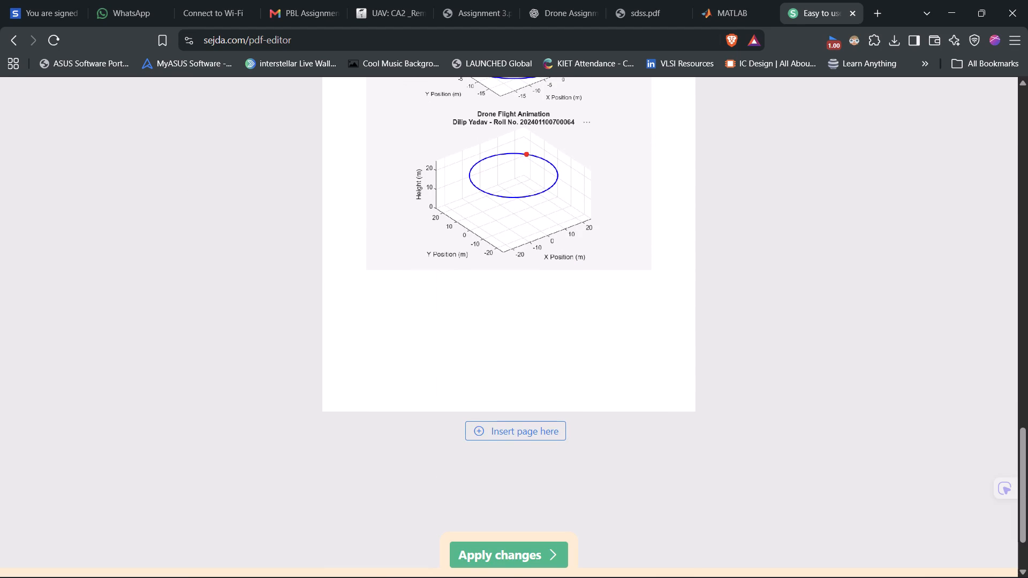
Apply the edits to generate the finished PDF.
scroll(513, 254, up, 1)
click(519, 566)
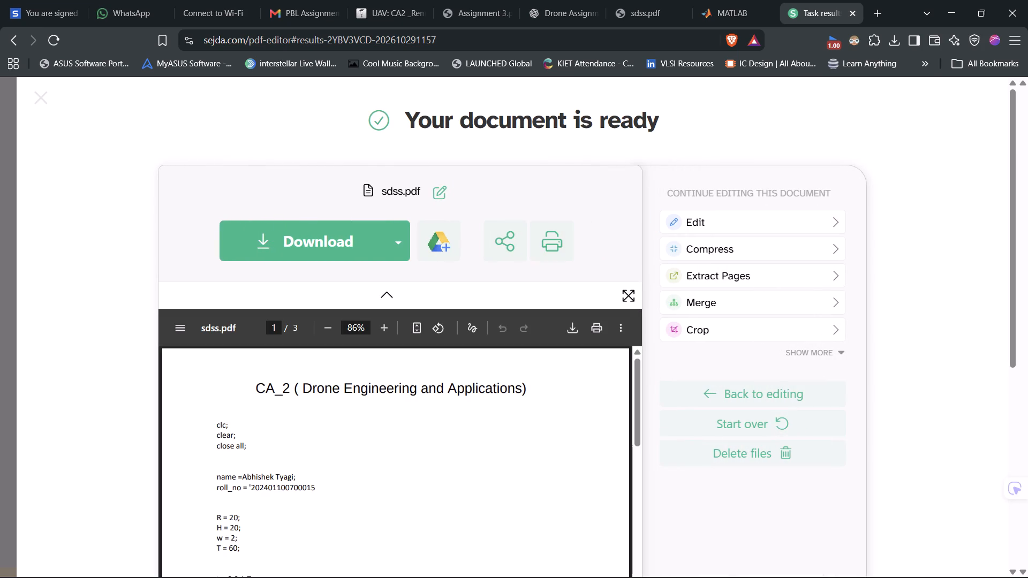
Rename the finished file as "CA2 Drone".
click(442, 192)
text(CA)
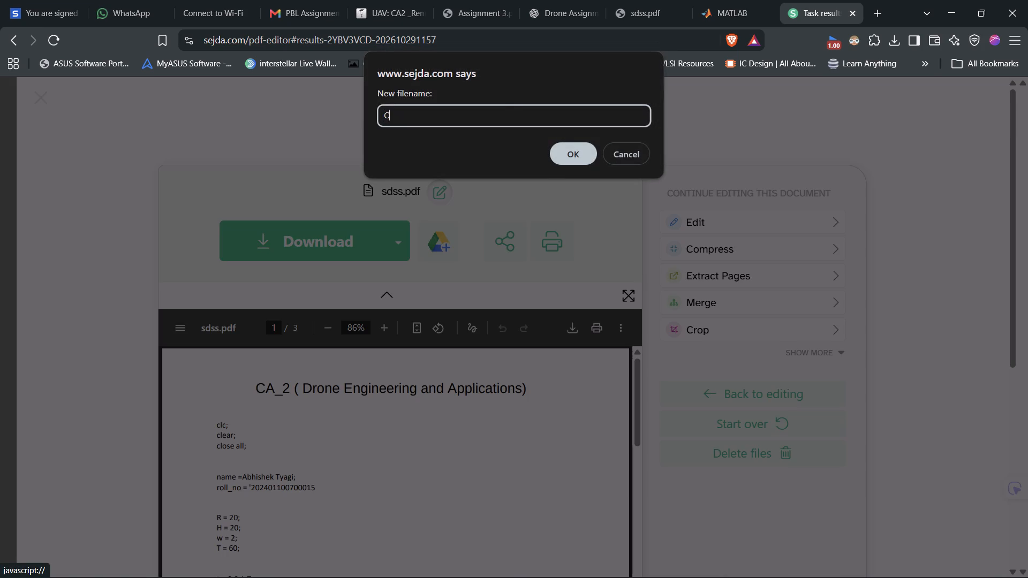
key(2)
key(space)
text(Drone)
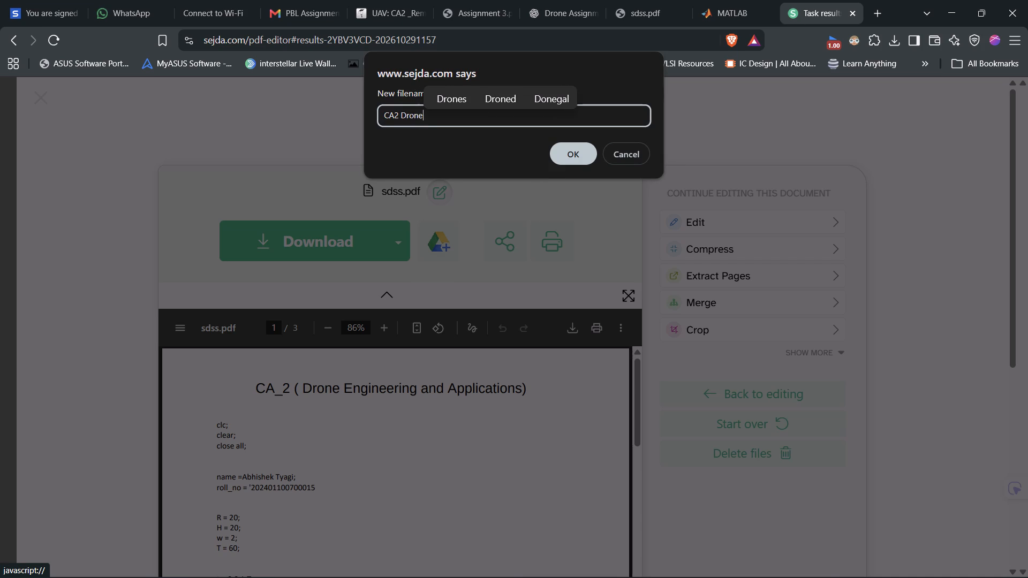
click(563, 158)
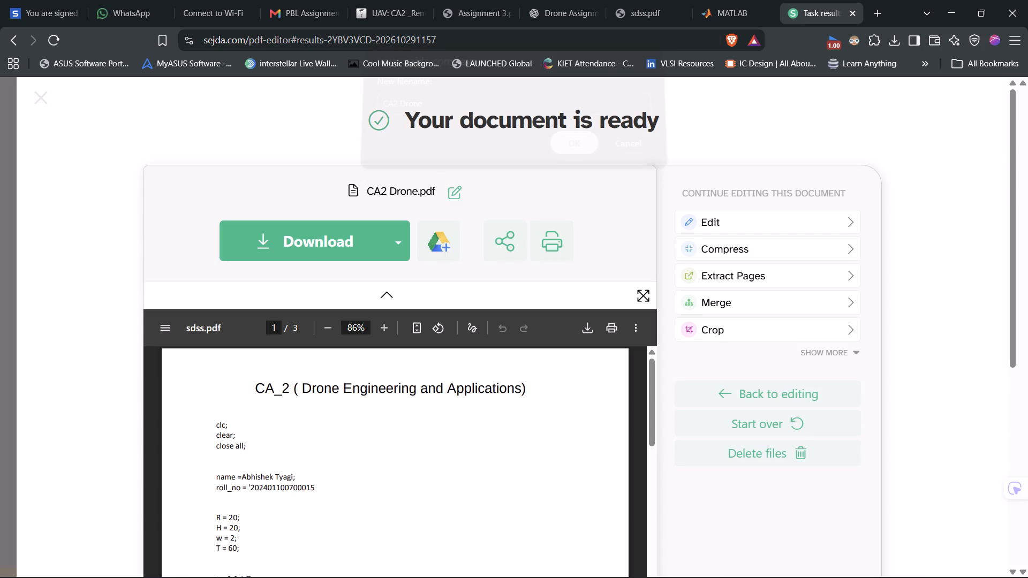
Download the renamed CA2 Drone.pdf.
click(369, 246)
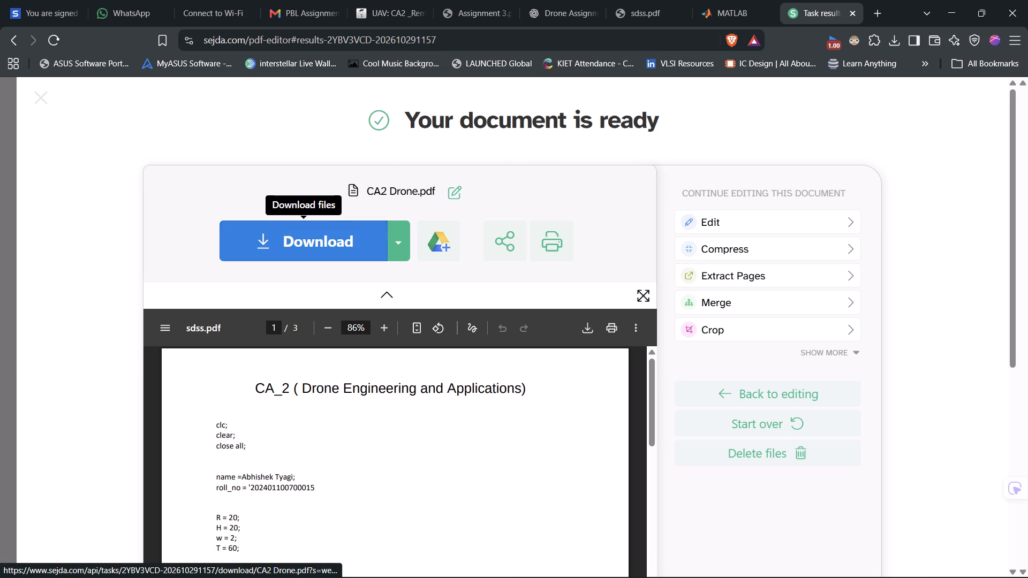
key(Return)
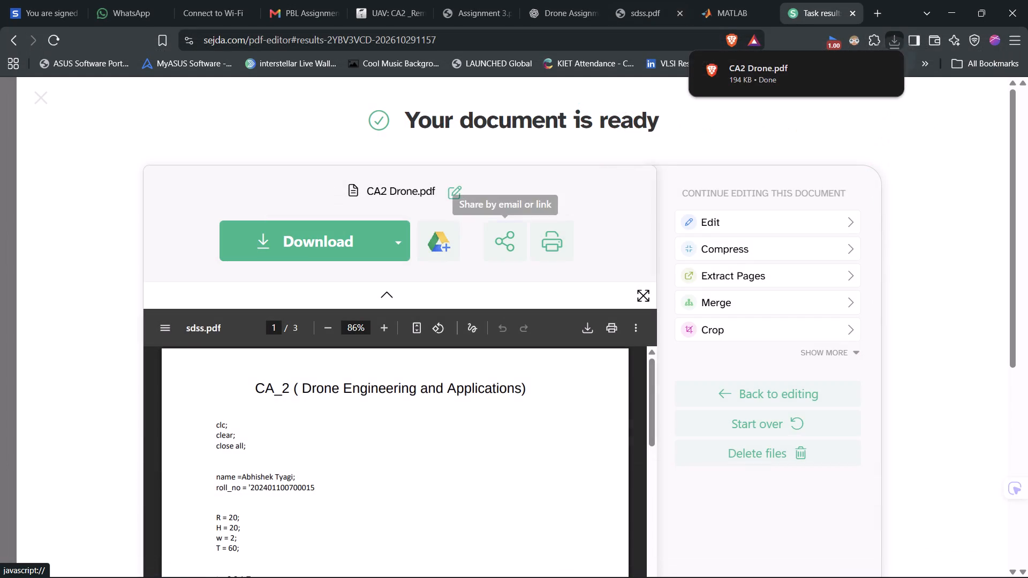
Open the Canva home page in a new browser tab.
click(881, 8)
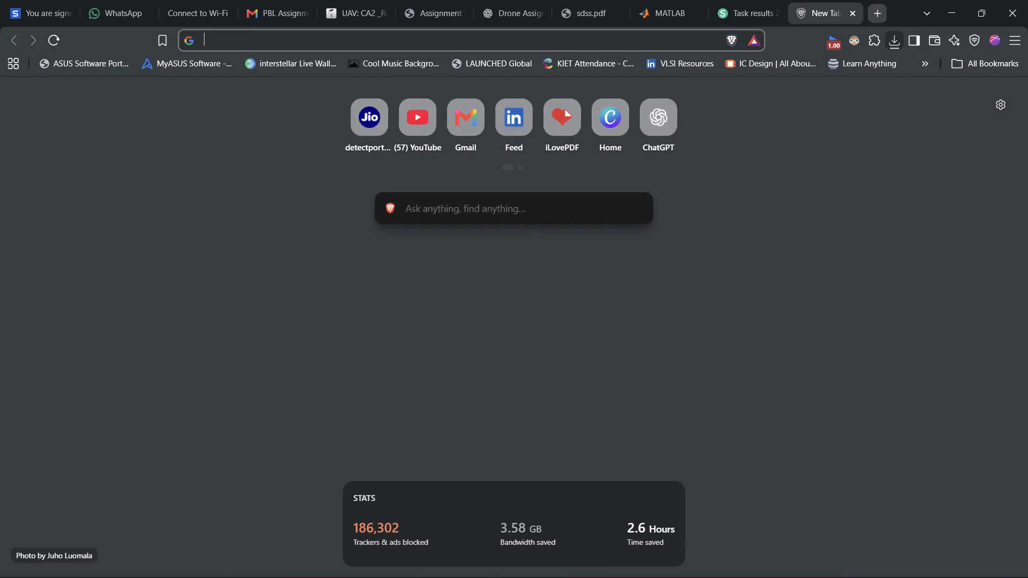
click(604, 110)
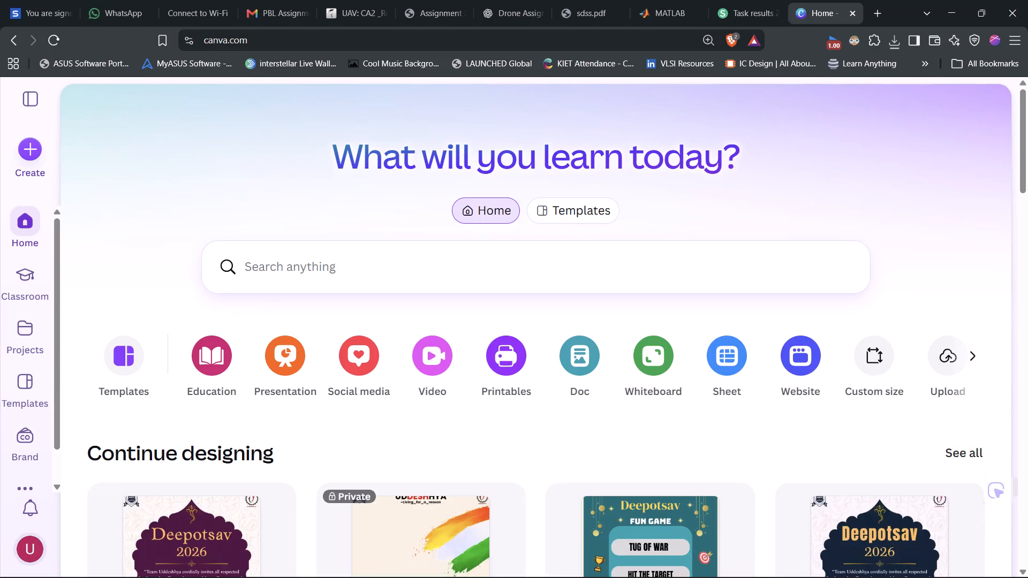
click(18, 553)
click(18, 553)
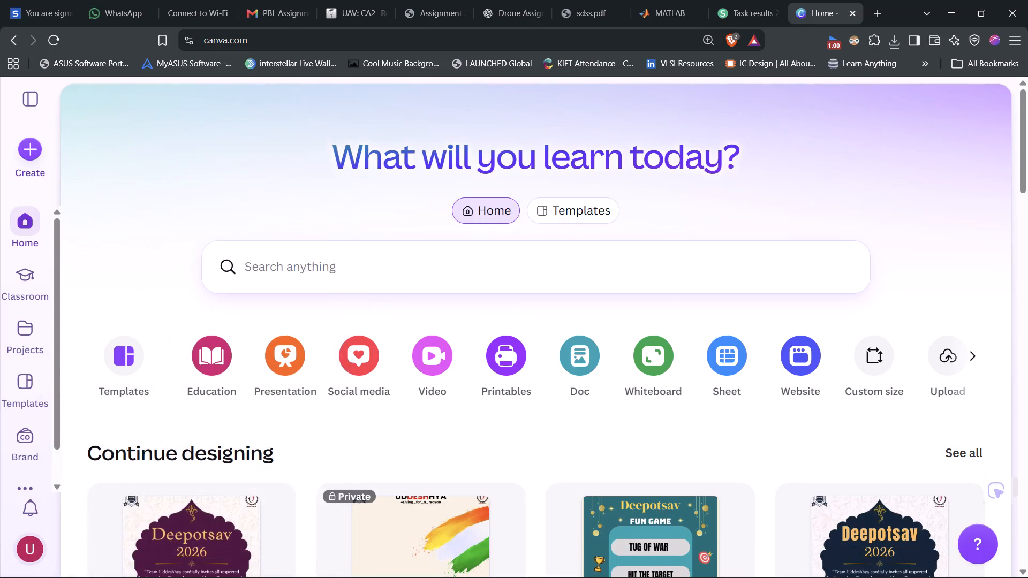
scroll(235, 431, down, 2)
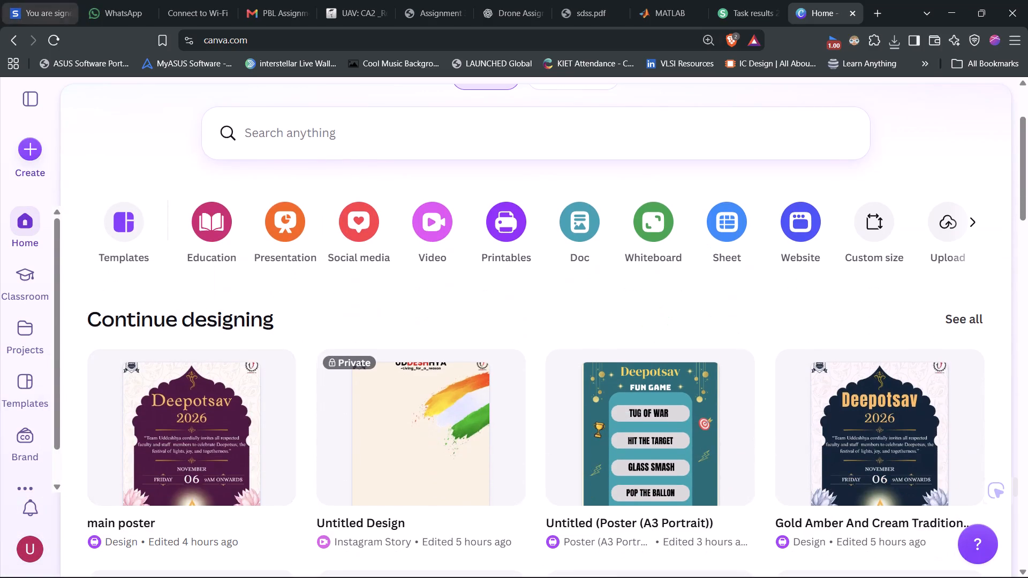
Upload the downloaded CA2 Drone.pdf to Canva and open it as an editable design.
click(31, 149)
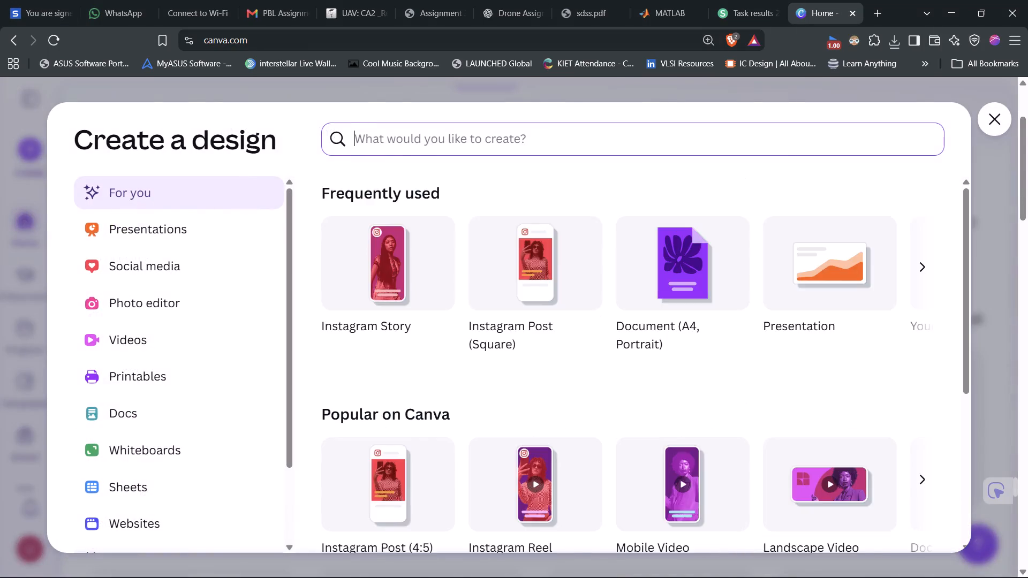
scroll(168, 293, down, 6)
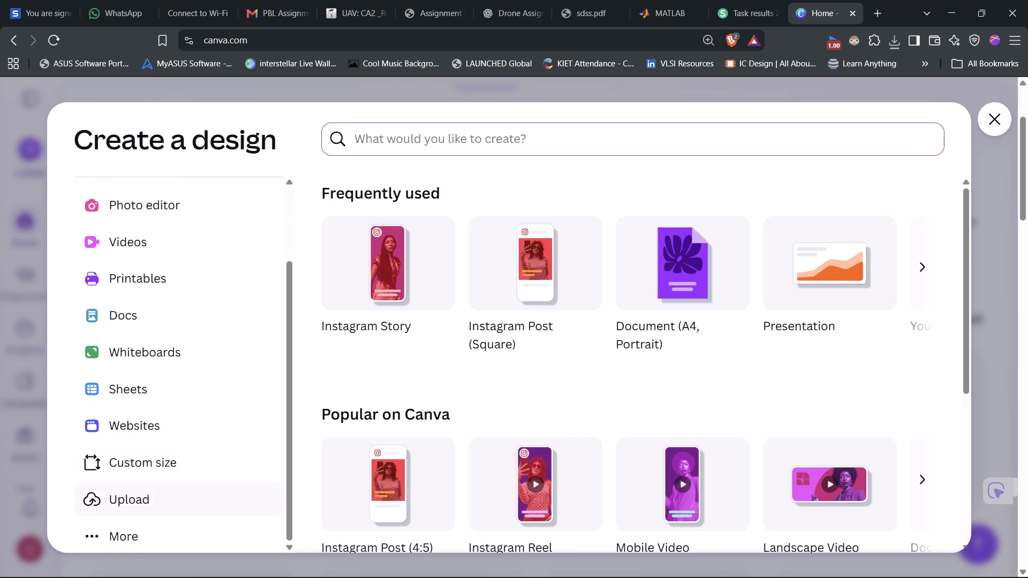
click(126, 495)
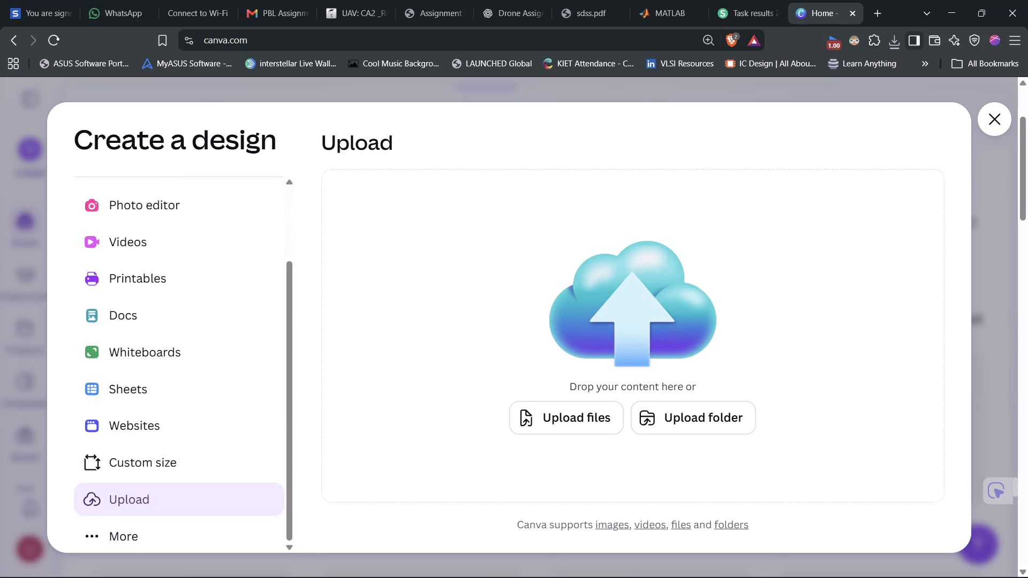
click(890, 47)
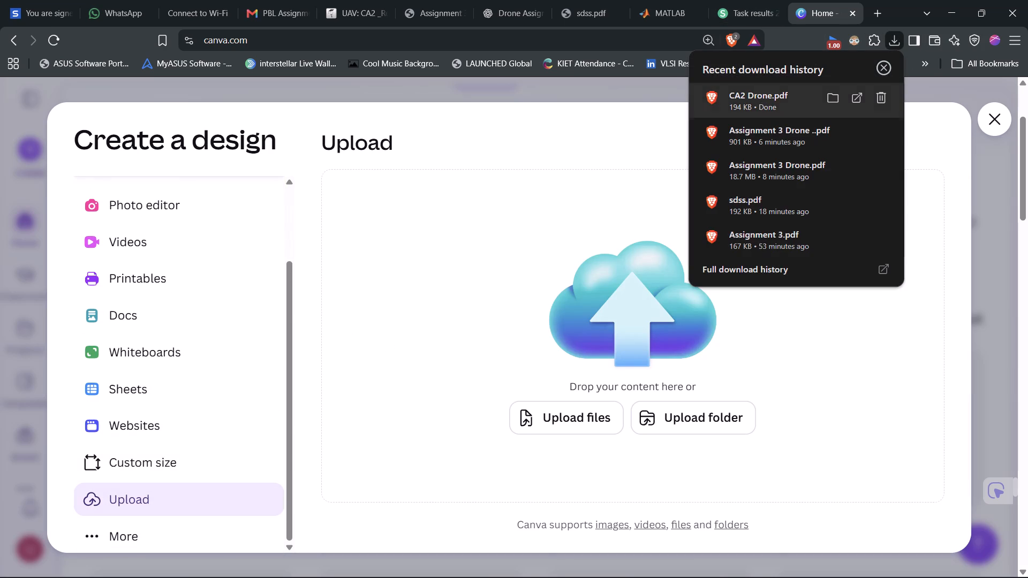
drag(799, 93, 708, 459)
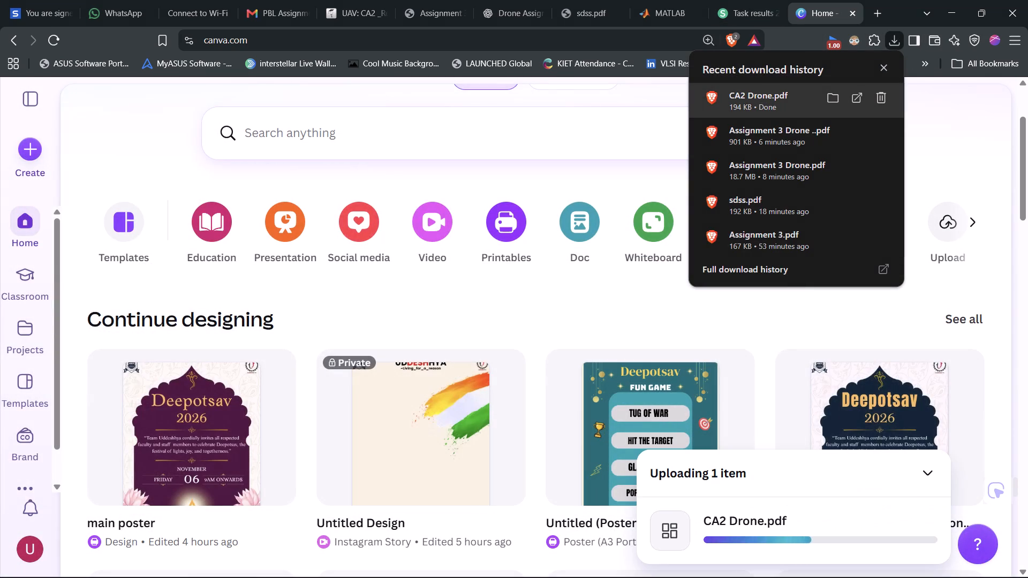
click(928, 528)
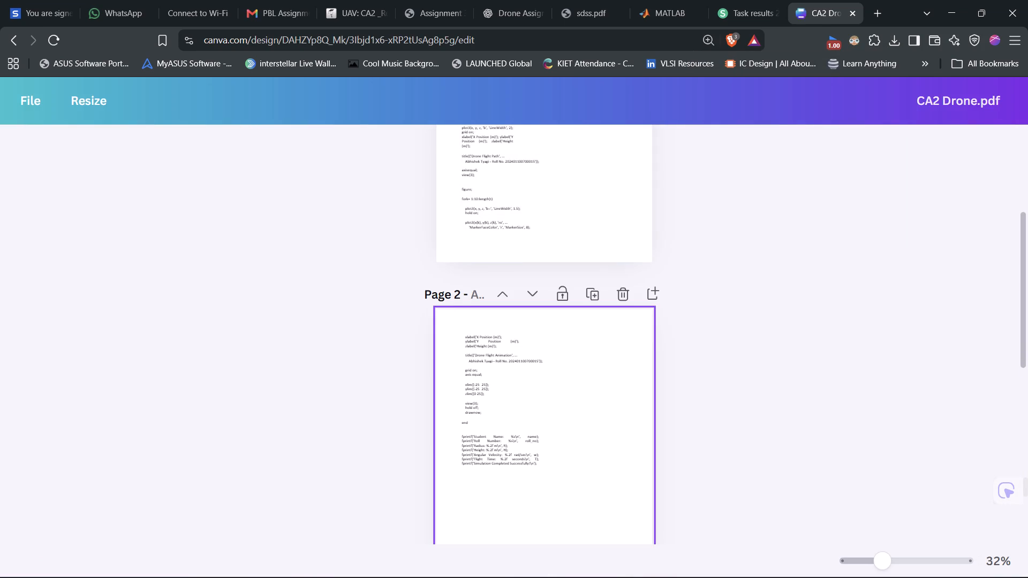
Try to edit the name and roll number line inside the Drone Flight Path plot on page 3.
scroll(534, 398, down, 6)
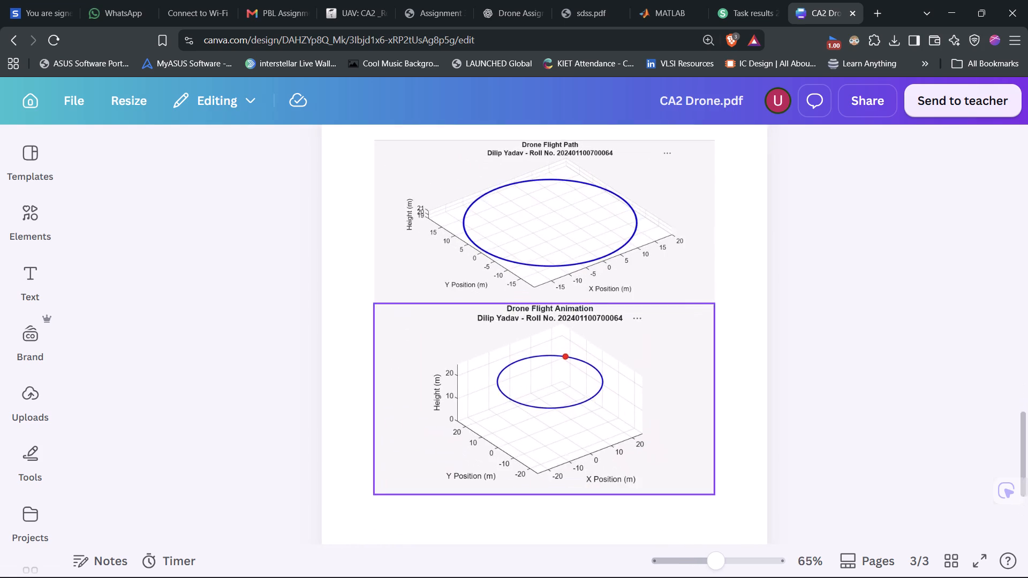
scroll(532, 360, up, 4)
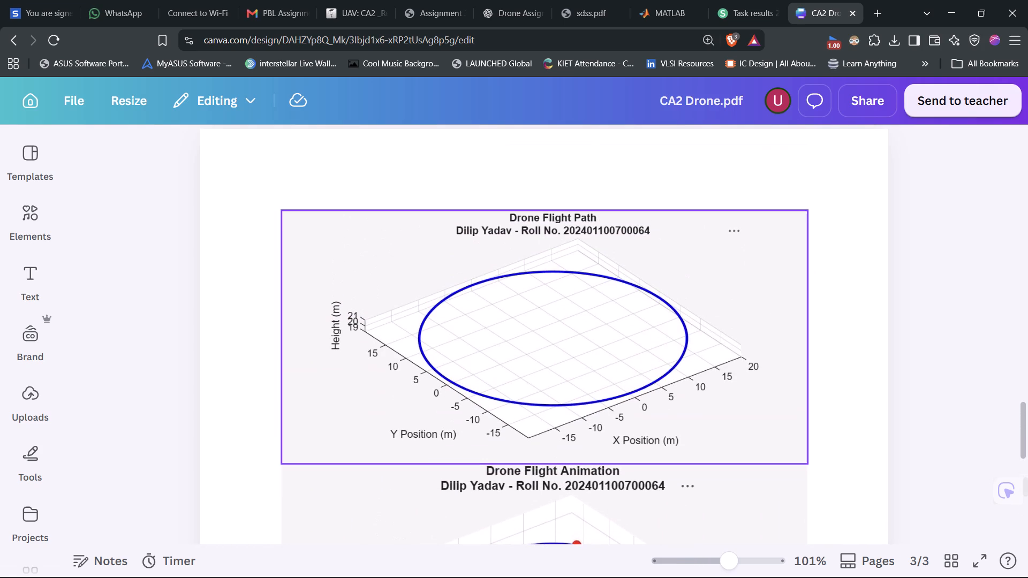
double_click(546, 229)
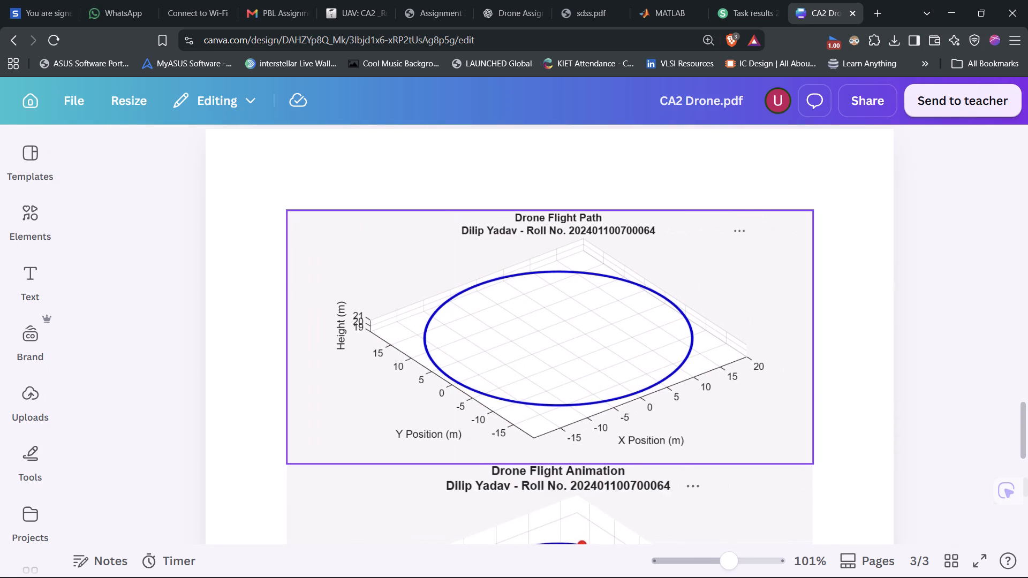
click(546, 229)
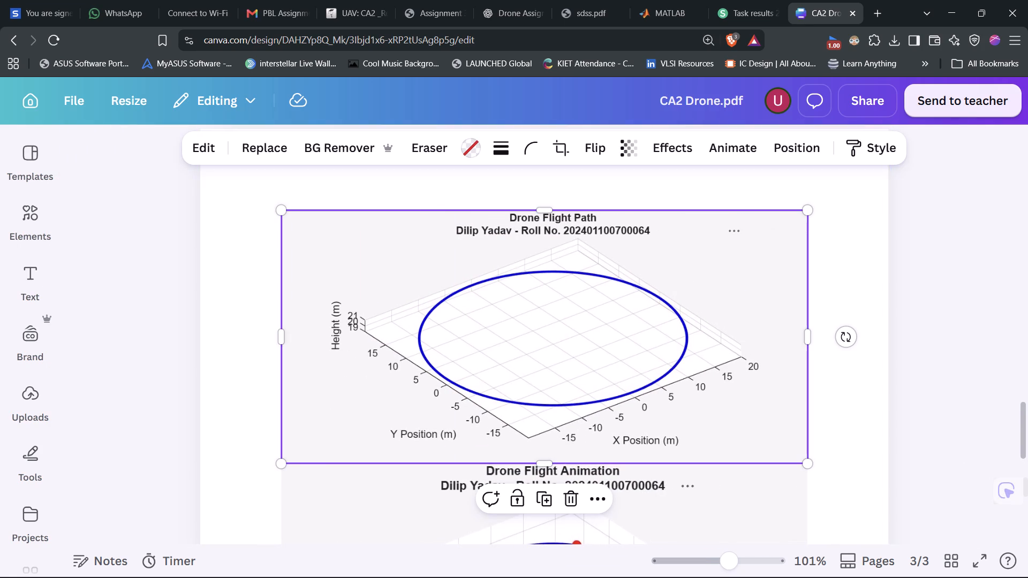
Add a bold text box on page 3, start the student's name in it, and place it over the Drone Flight Path plot's lower edge.
click(31, 269)
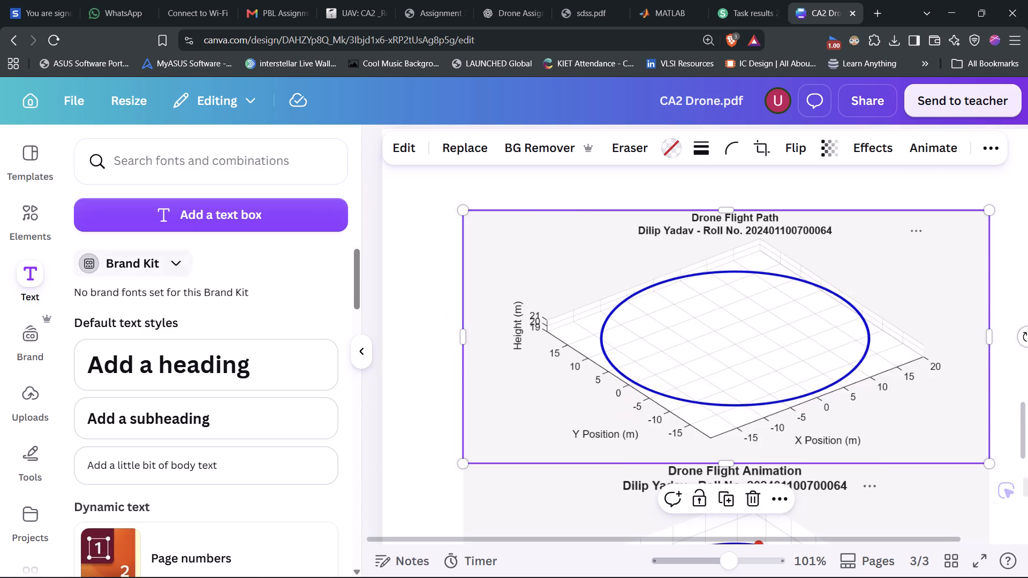
click(206, 217)
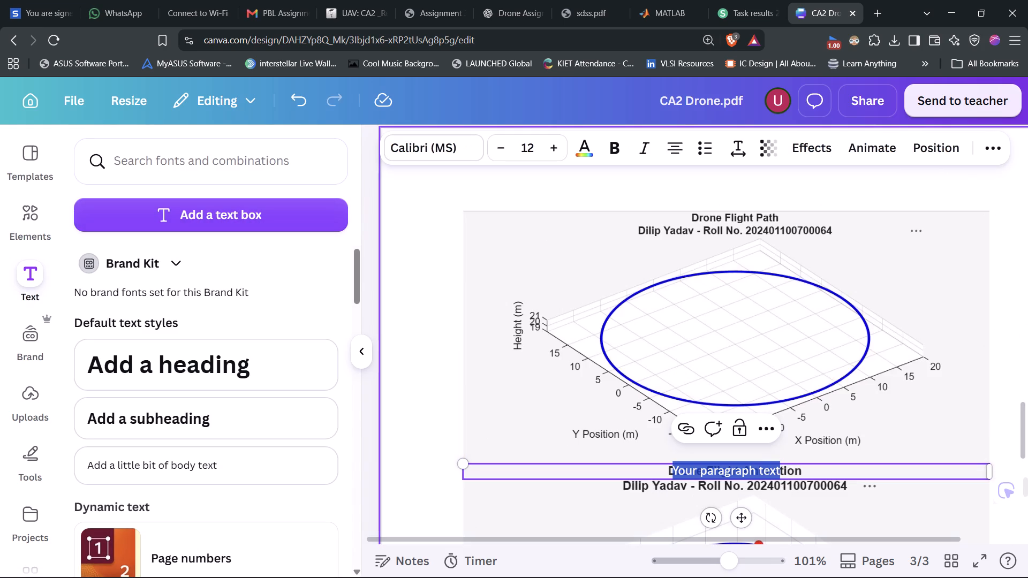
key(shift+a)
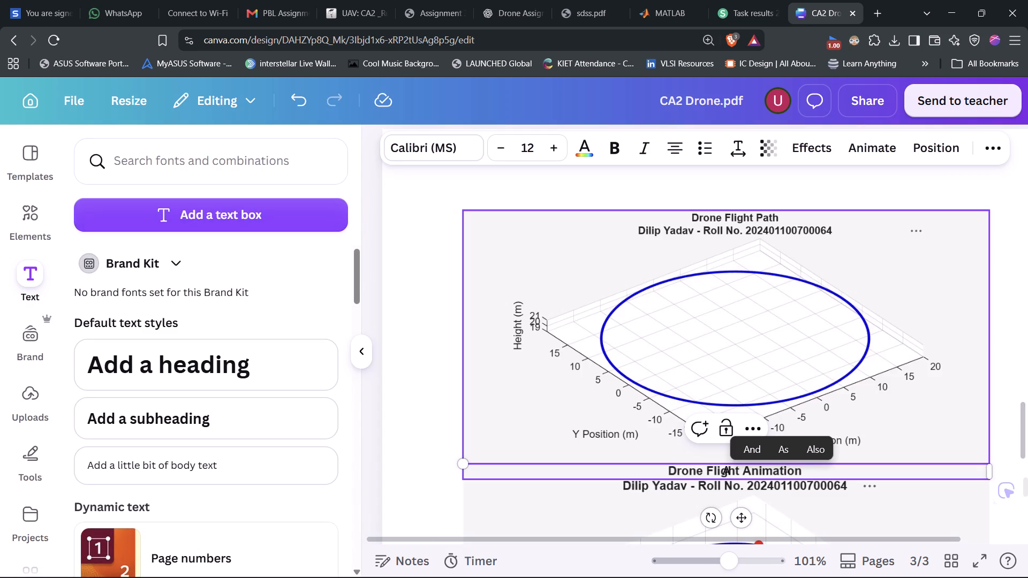
key(BackSpace)
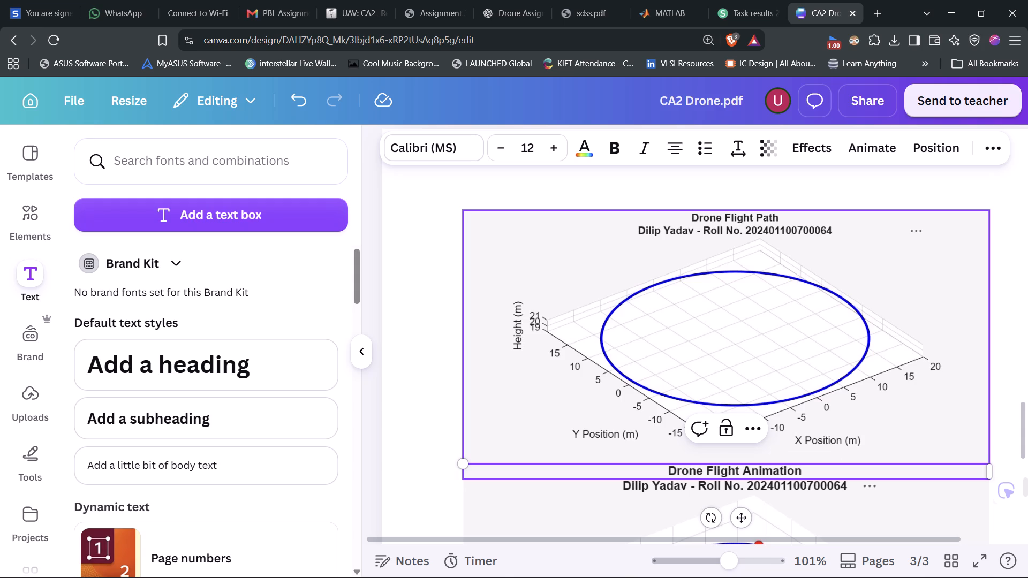
key(ctrl+b)
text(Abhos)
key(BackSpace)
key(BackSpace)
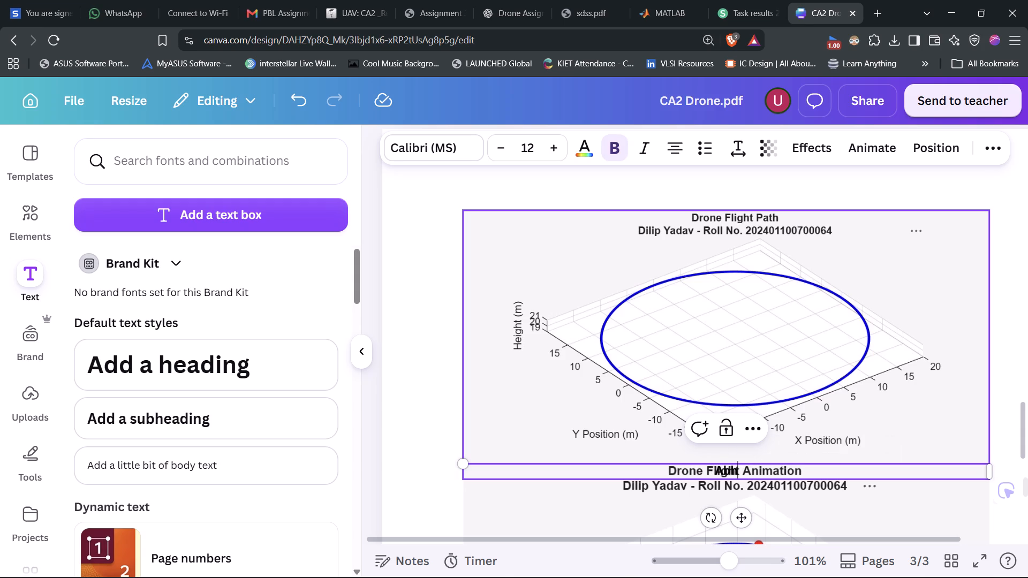
drag(741, 509, 734, 473)
click(736, 430)
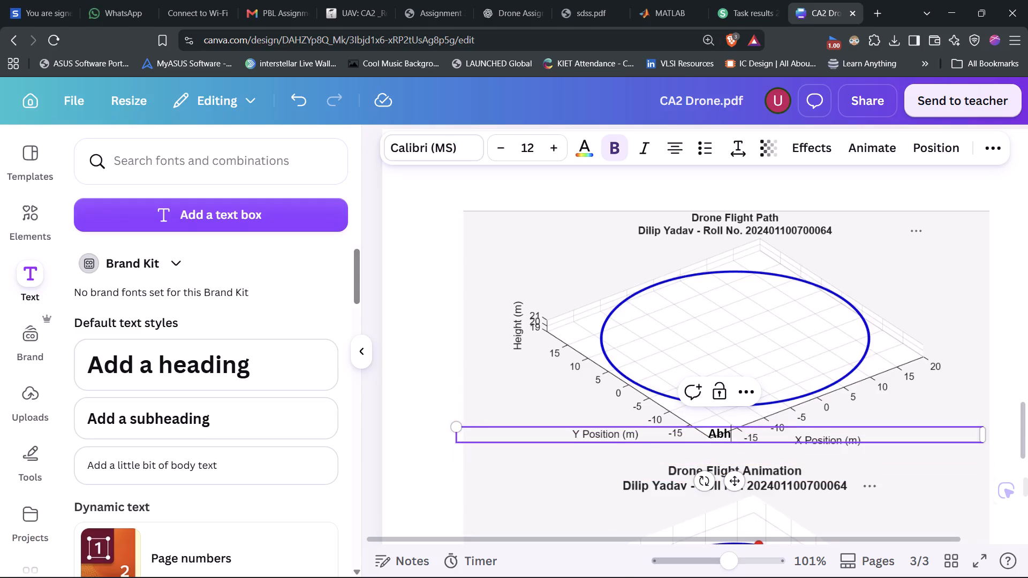
Complete the text box with the student's name and roll number, separated by a hyphen.
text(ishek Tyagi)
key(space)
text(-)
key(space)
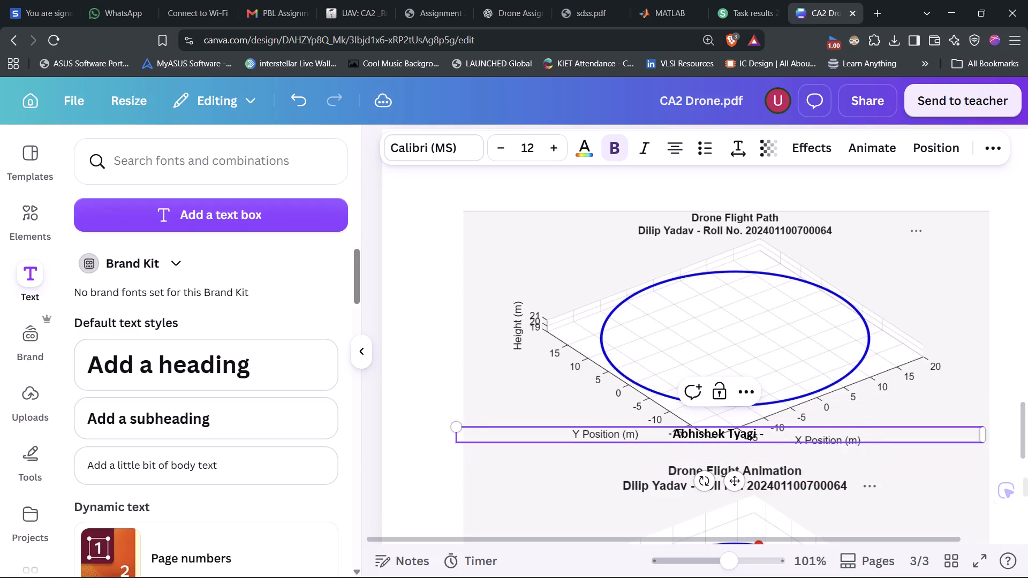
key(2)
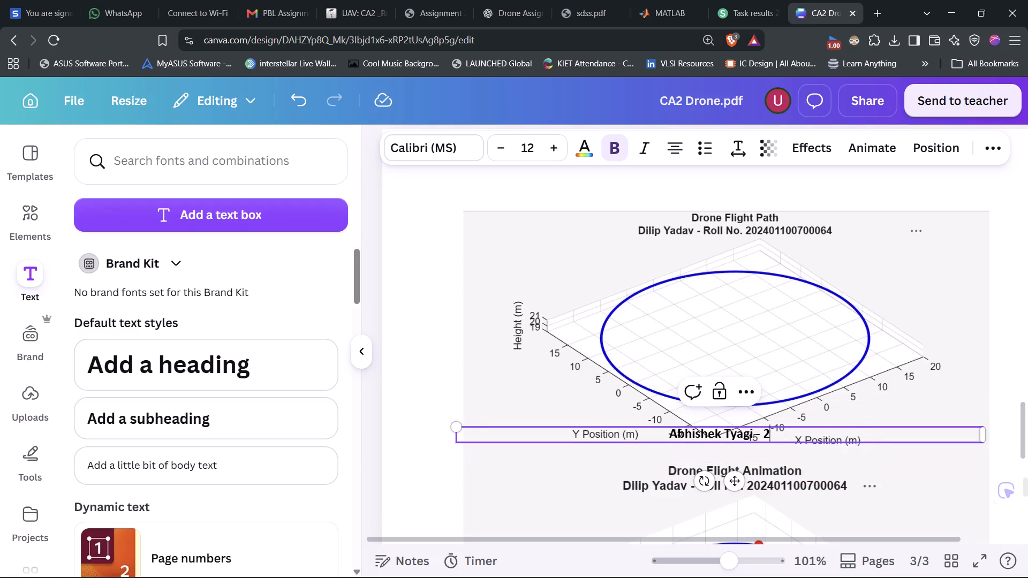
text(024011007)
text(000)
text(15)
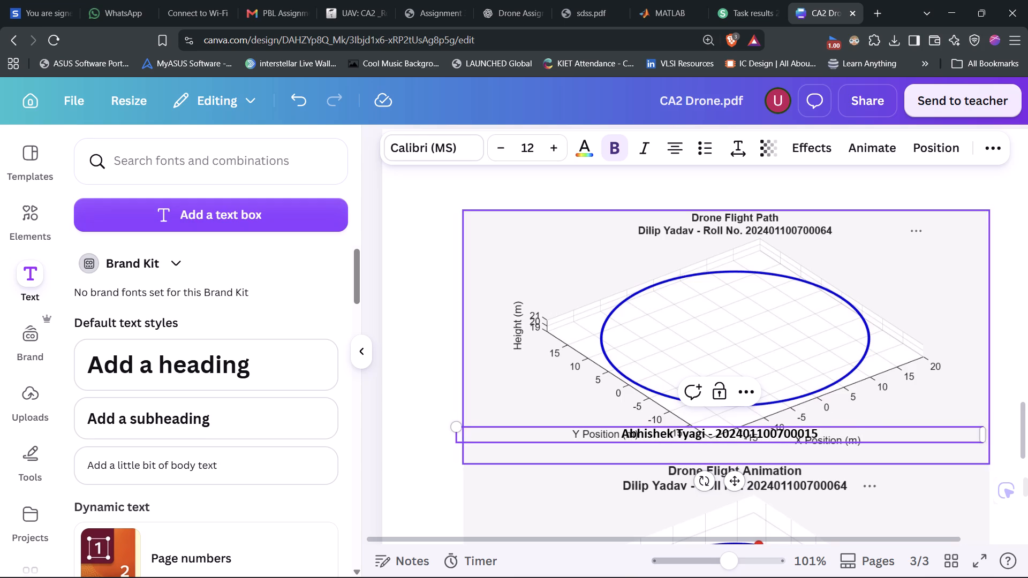
click(429, 336)
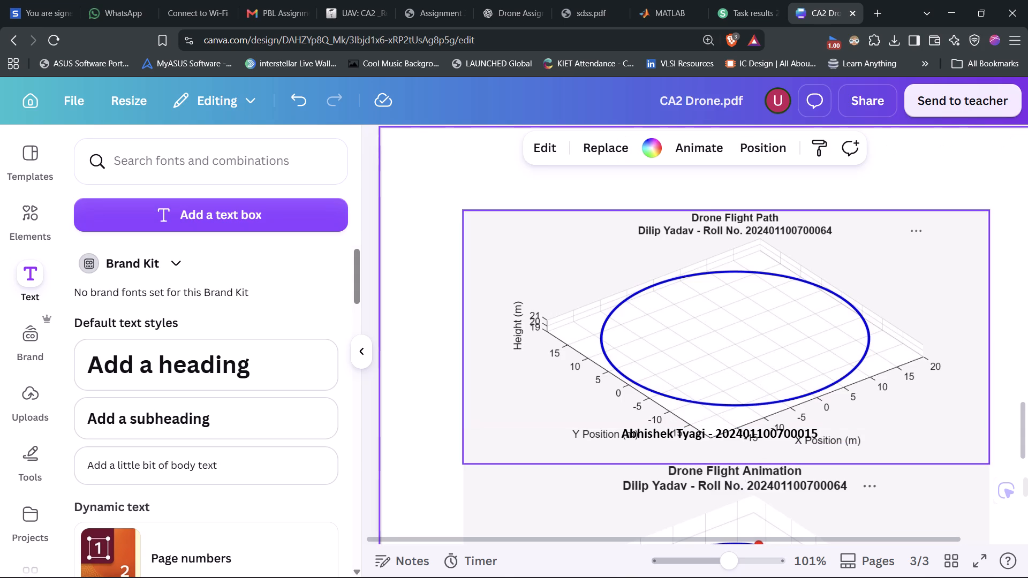
Copy the name and roll number text box and place the duplicate just below the Drone Flight Animation plot's title lines.
click(663, 438)
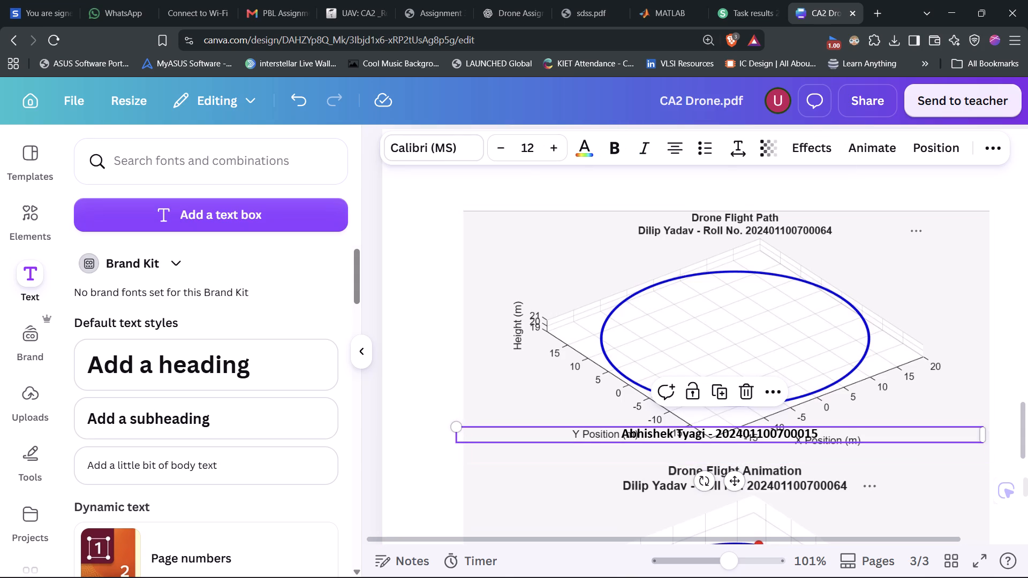
key(ctrl+c)
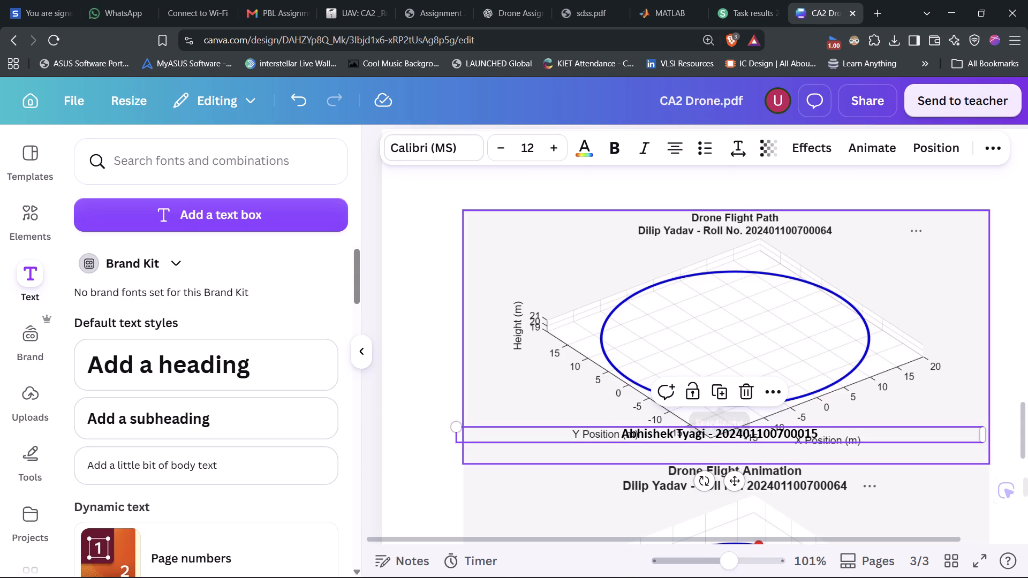
click(433, 370)
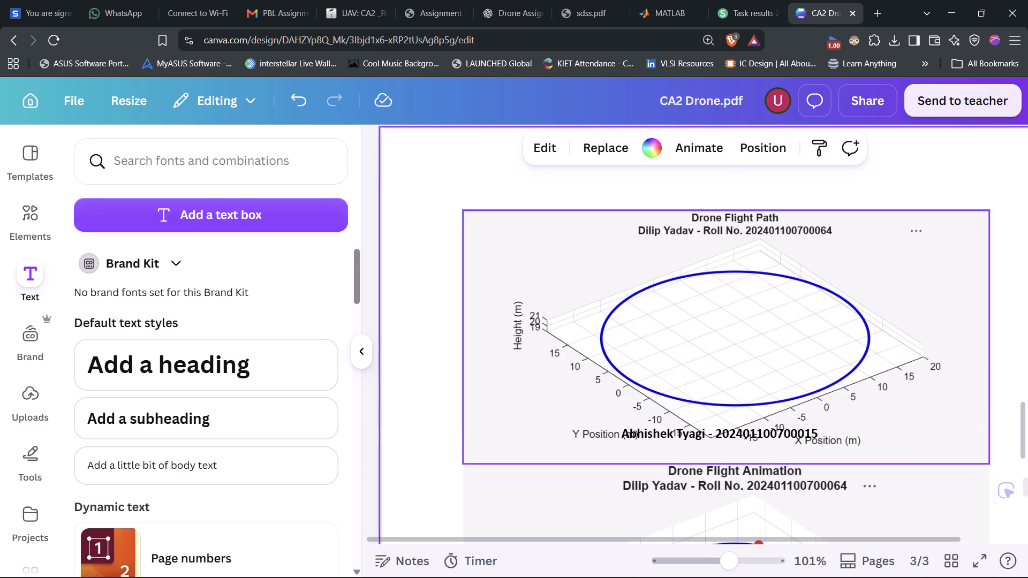
key(ctrl+v)
drag(740, 495, 755, 507)
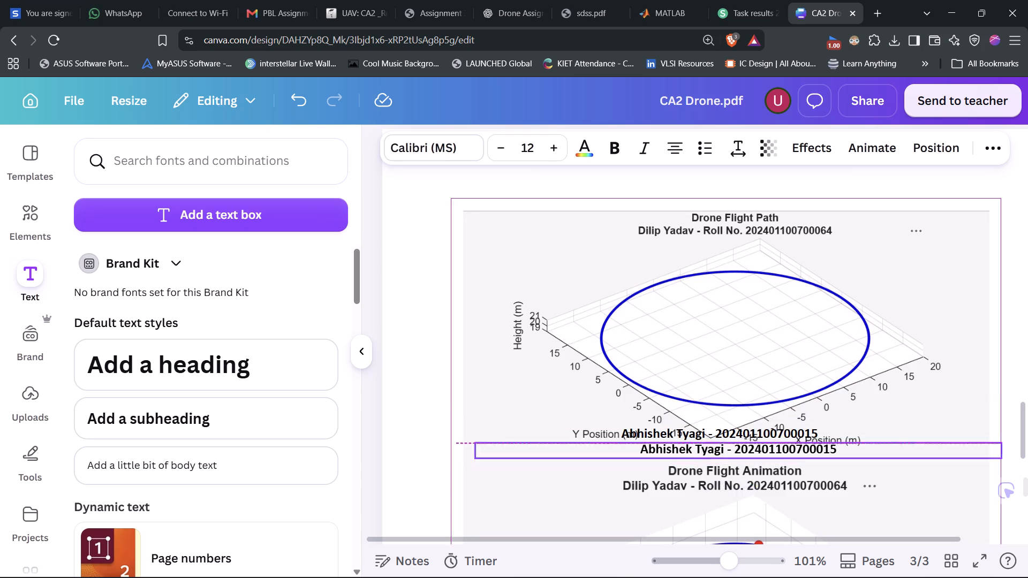
drag(755, 507, 765, 537)
scroll(759, 469, down, 3)
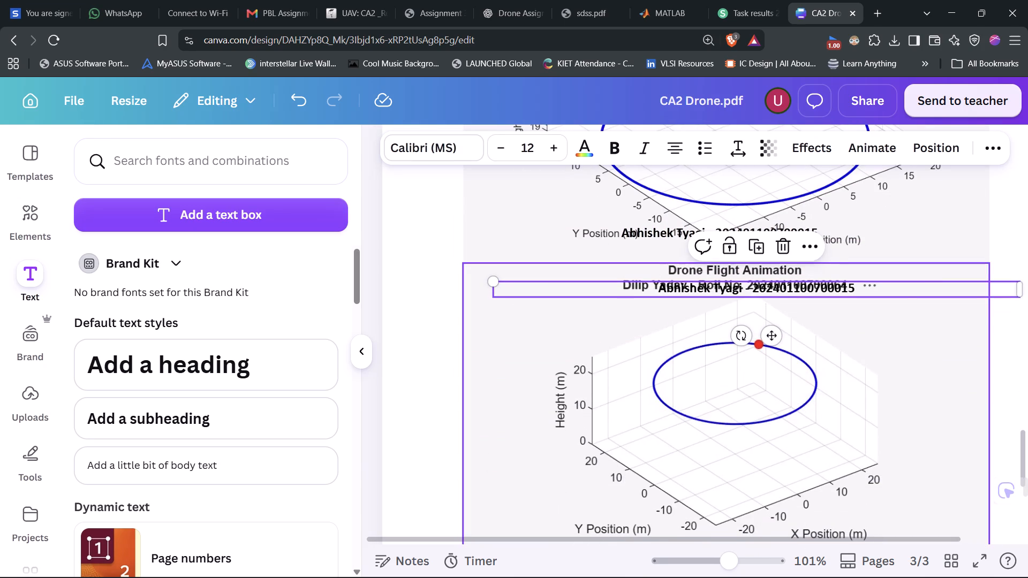
drag(767, 331, 759, 472)
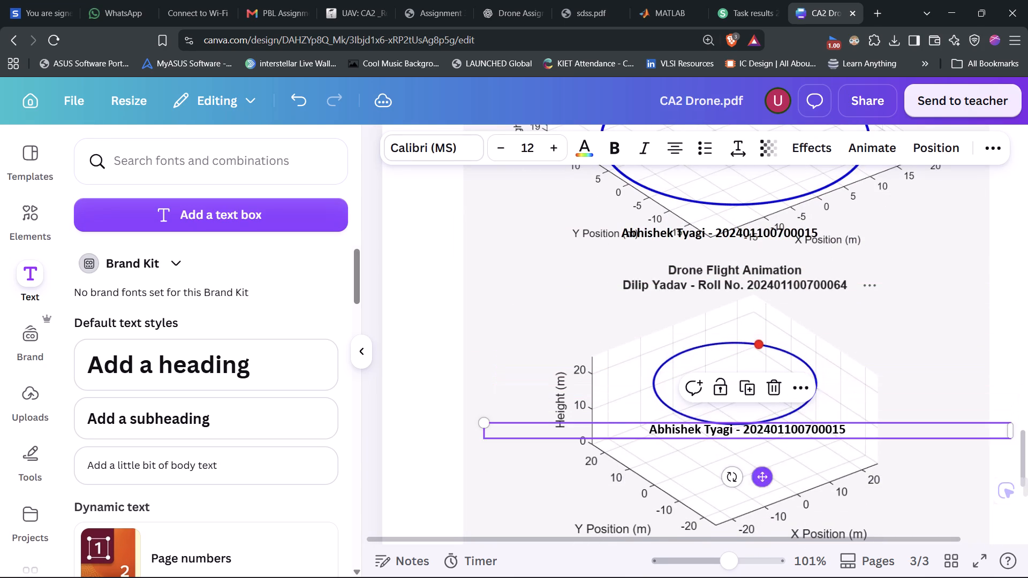
scroll(763, 444, down, 2)
scroll(780, 330, up, 2)
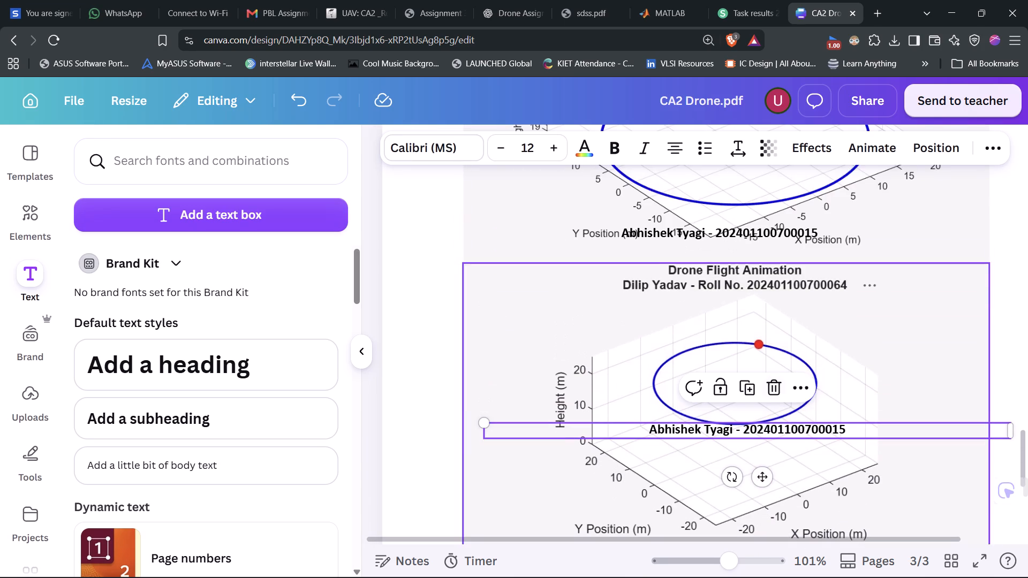
drag(759, 482, 724, 368)
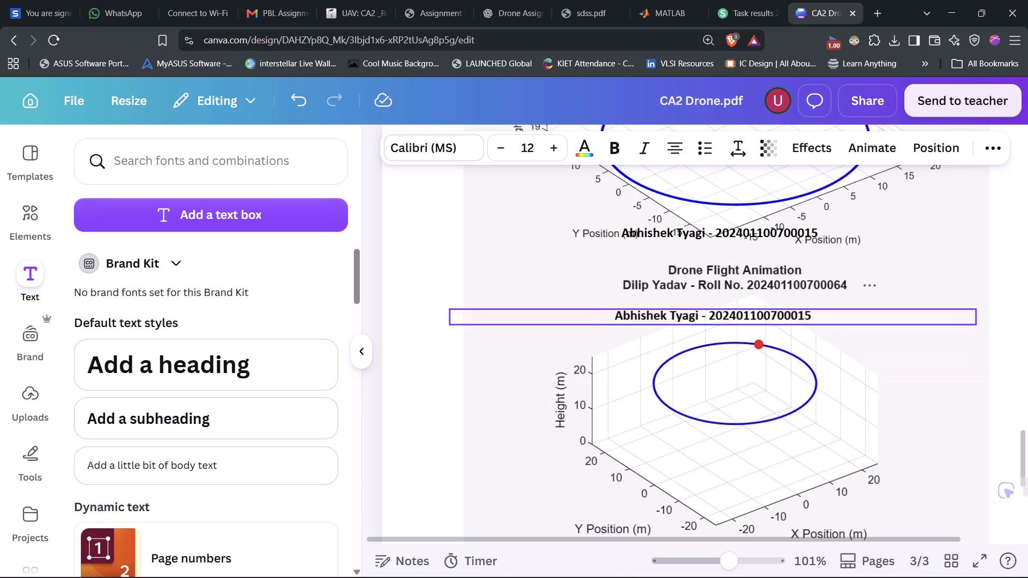
drag(724, 368, 761, 371)
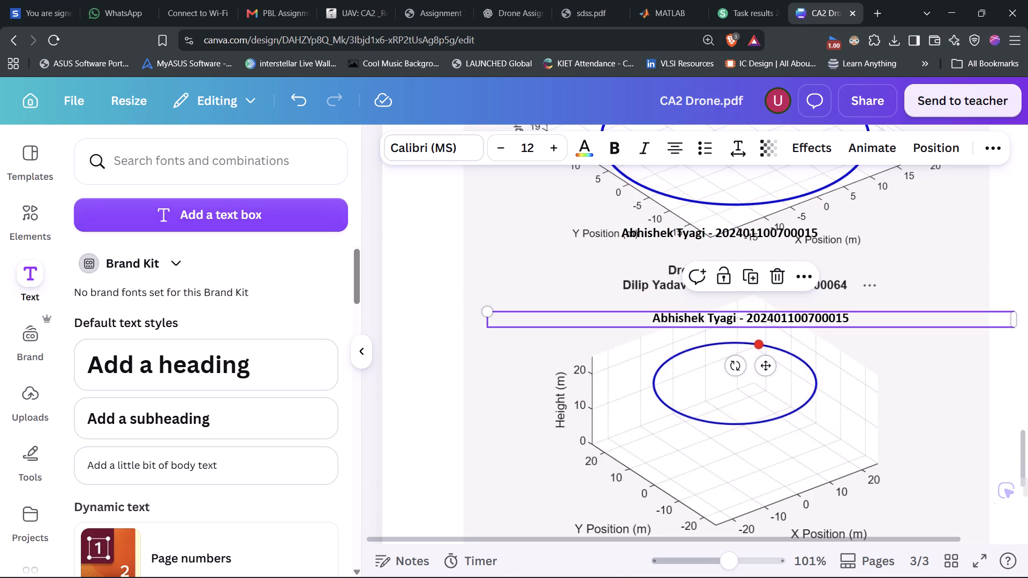
Start a search for a design element to add to page 3.
click(40, 218)
click(135, 170)
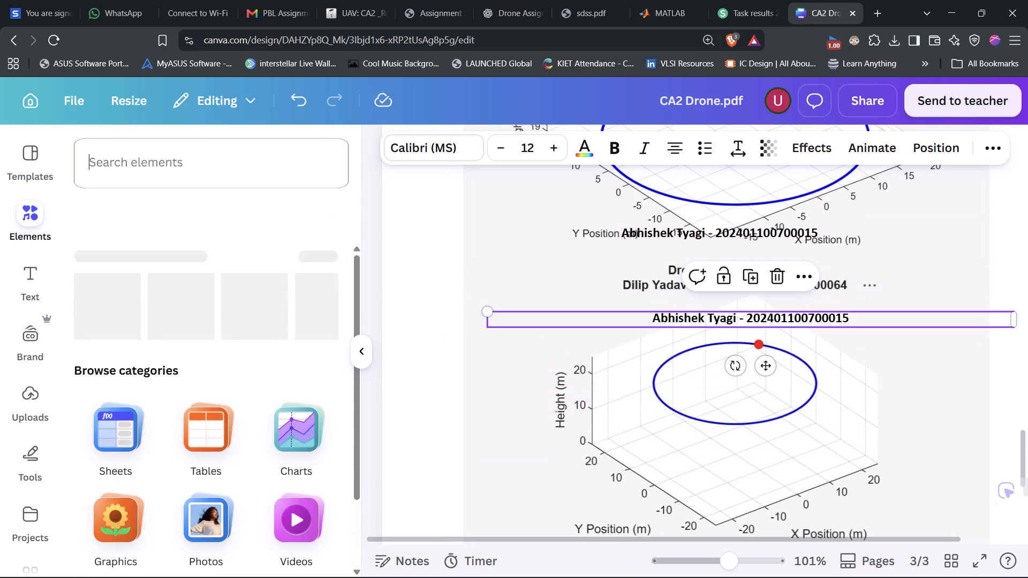
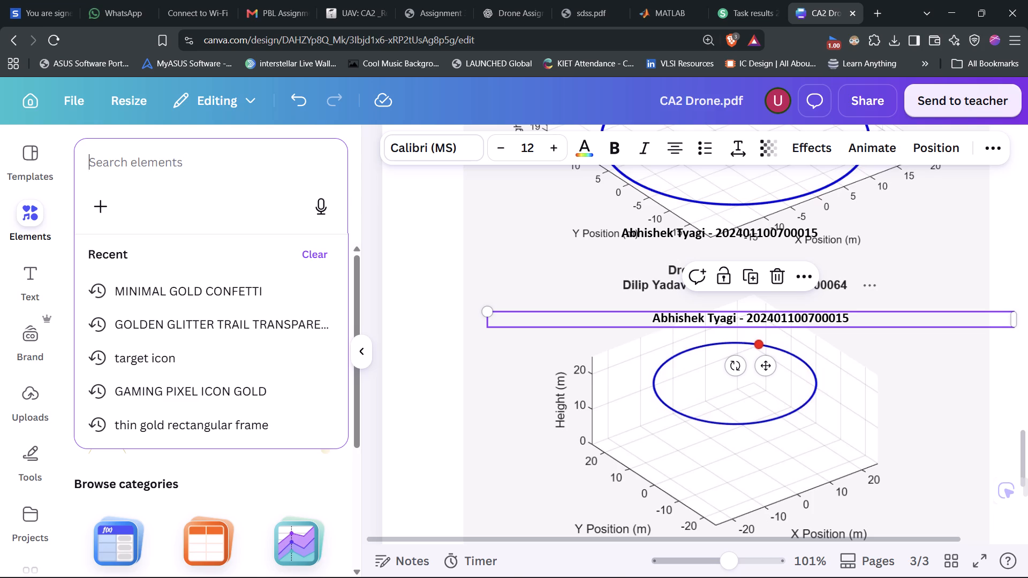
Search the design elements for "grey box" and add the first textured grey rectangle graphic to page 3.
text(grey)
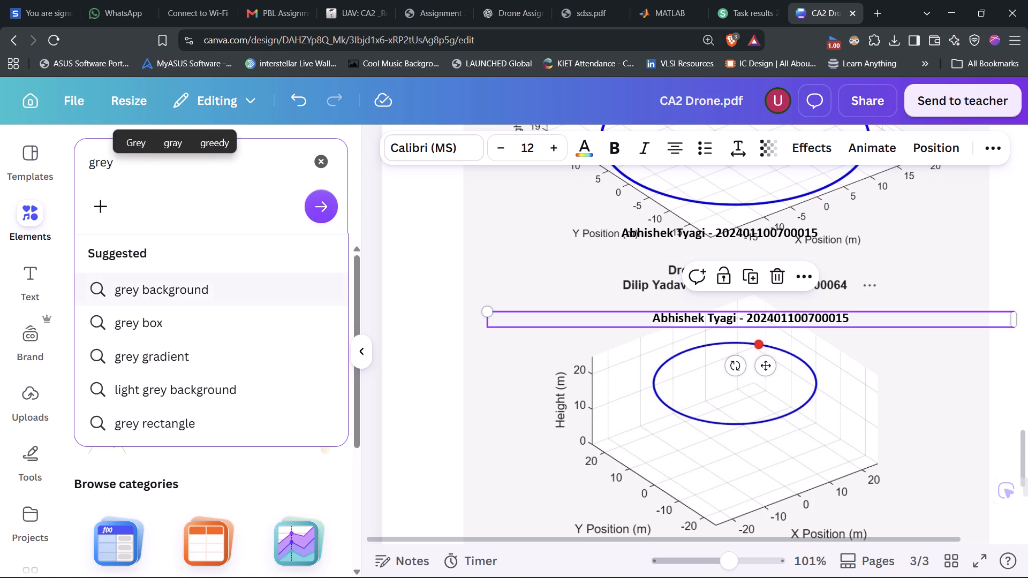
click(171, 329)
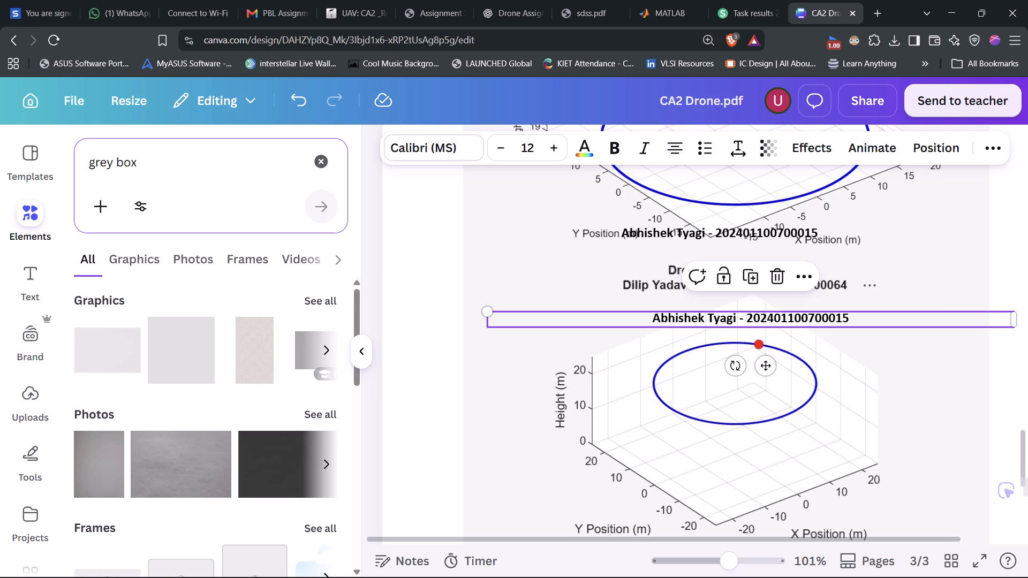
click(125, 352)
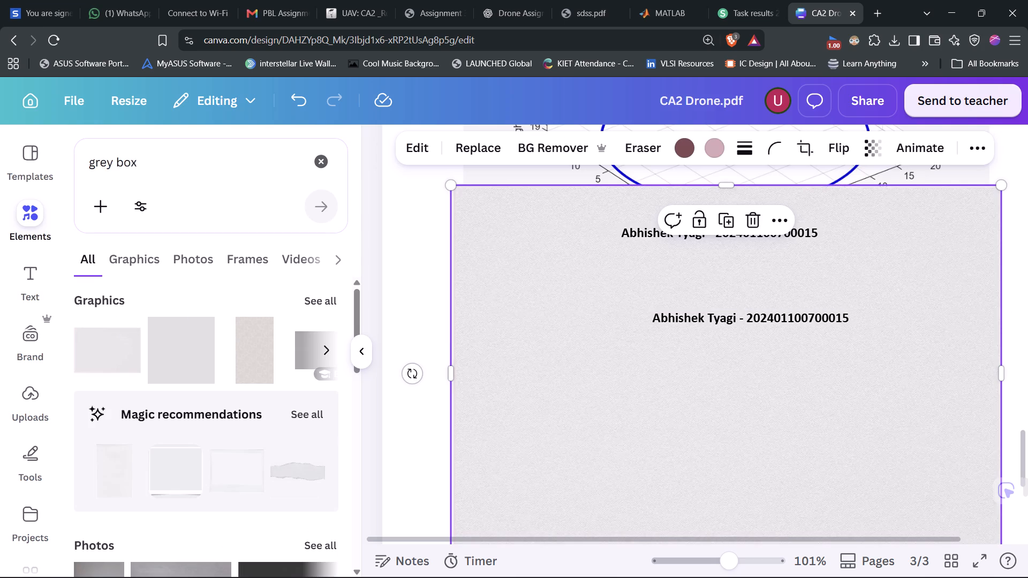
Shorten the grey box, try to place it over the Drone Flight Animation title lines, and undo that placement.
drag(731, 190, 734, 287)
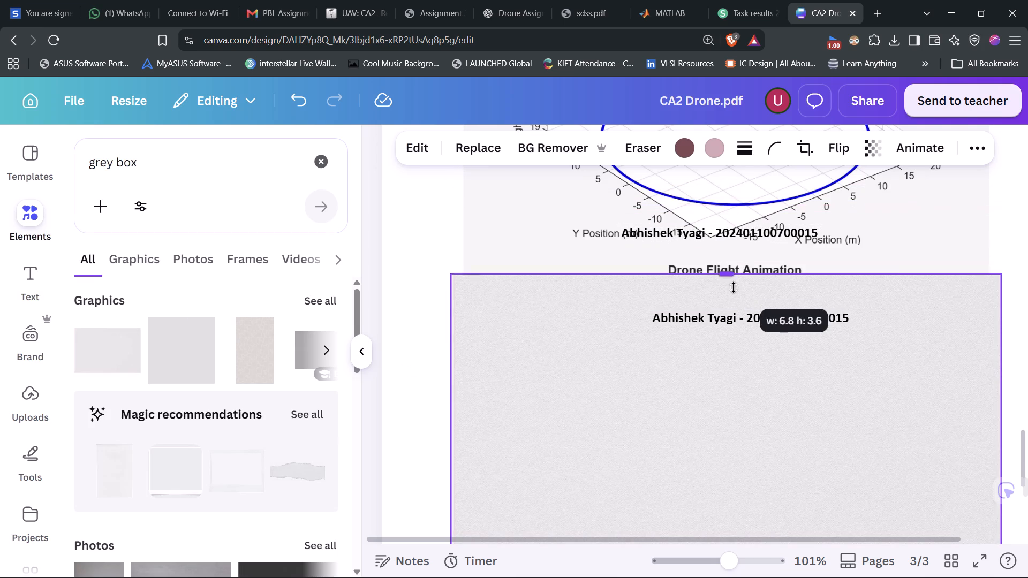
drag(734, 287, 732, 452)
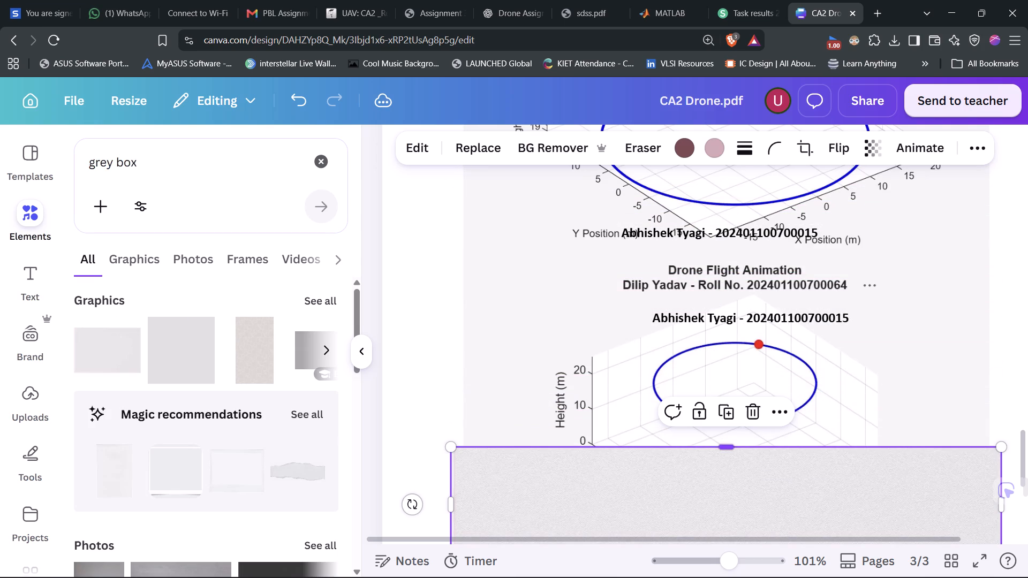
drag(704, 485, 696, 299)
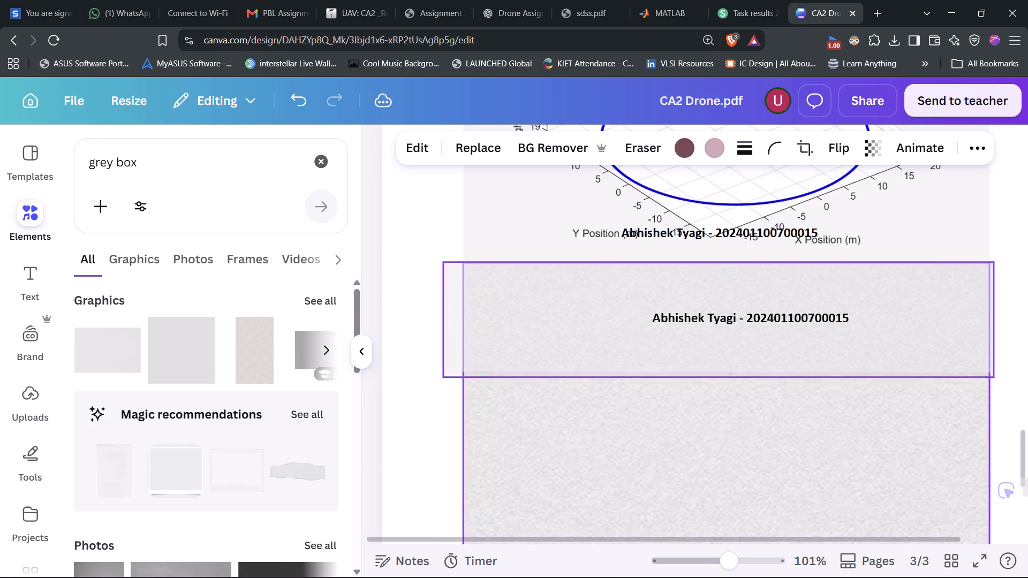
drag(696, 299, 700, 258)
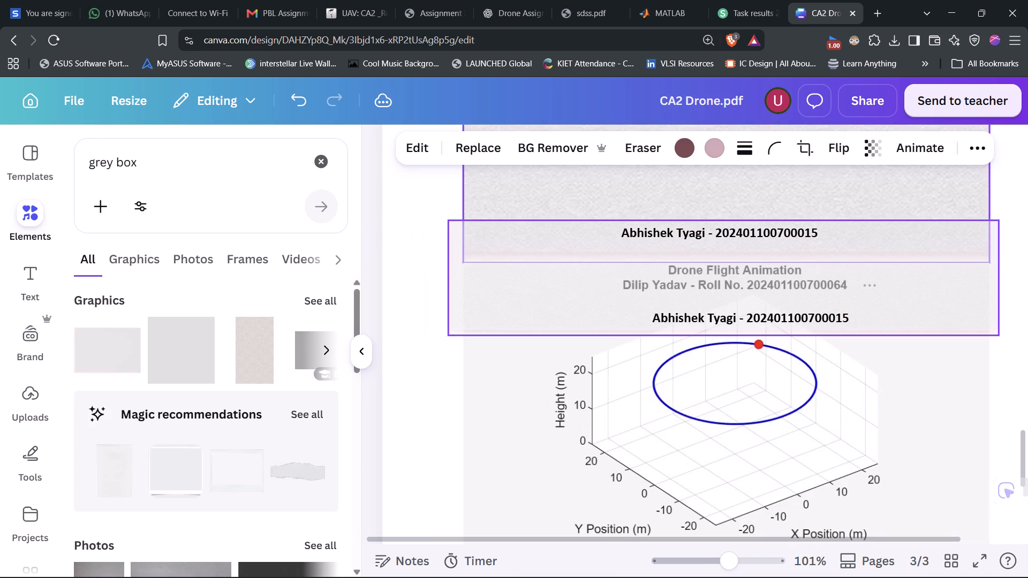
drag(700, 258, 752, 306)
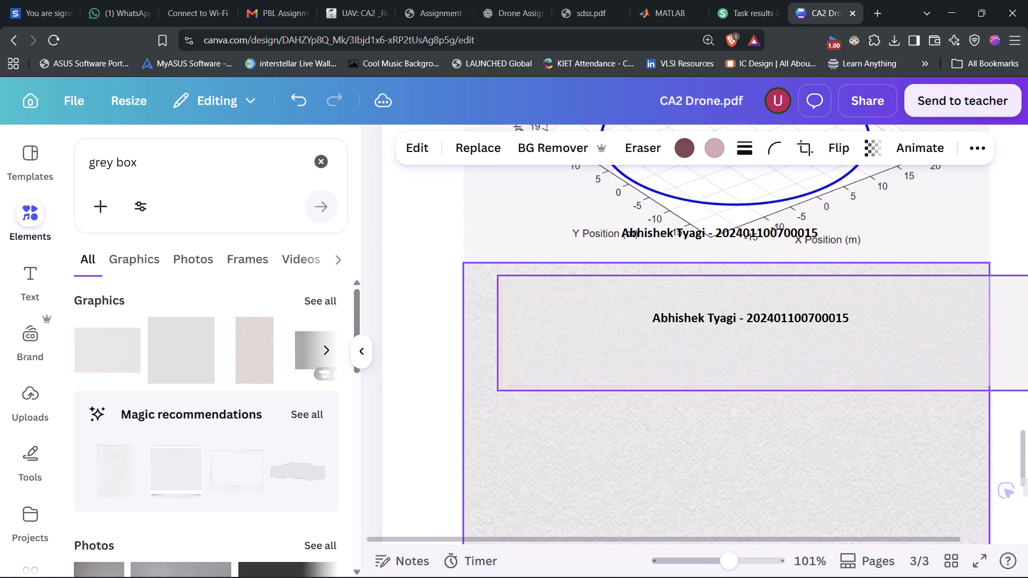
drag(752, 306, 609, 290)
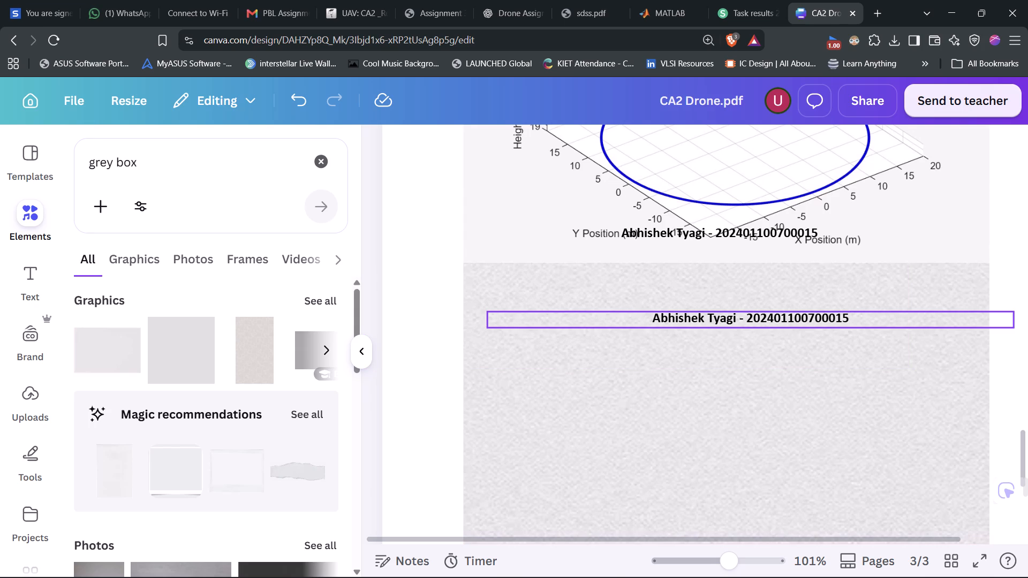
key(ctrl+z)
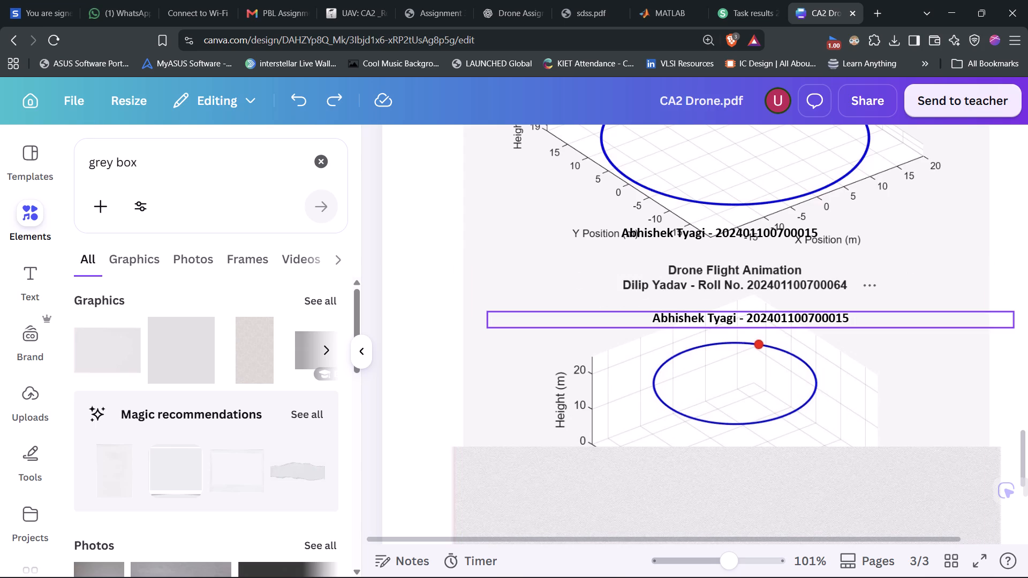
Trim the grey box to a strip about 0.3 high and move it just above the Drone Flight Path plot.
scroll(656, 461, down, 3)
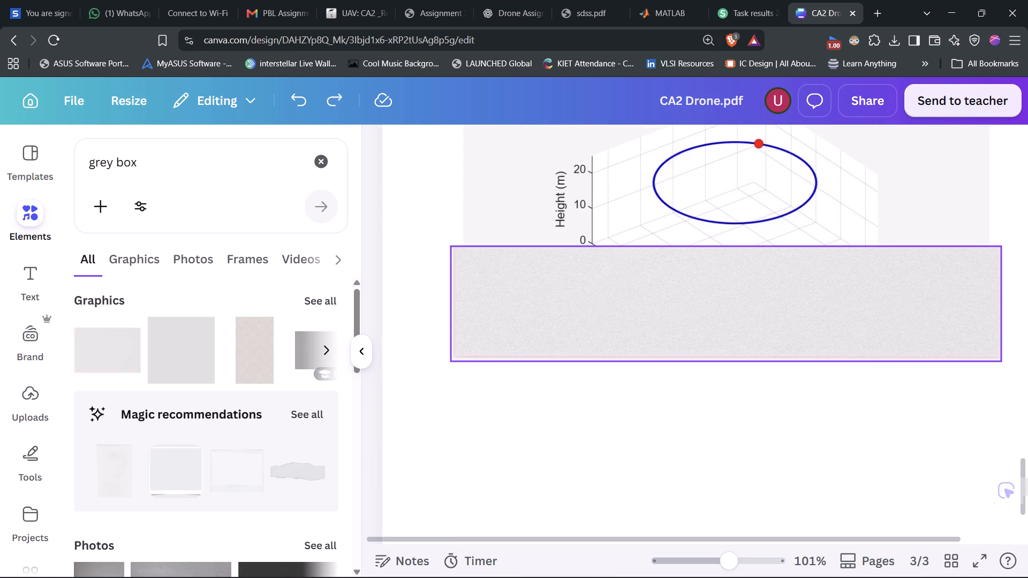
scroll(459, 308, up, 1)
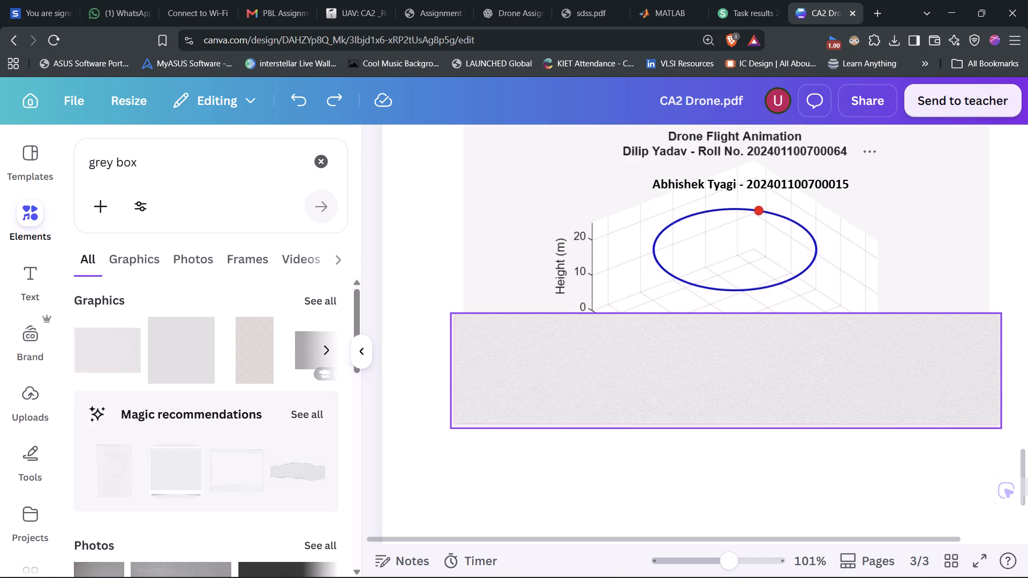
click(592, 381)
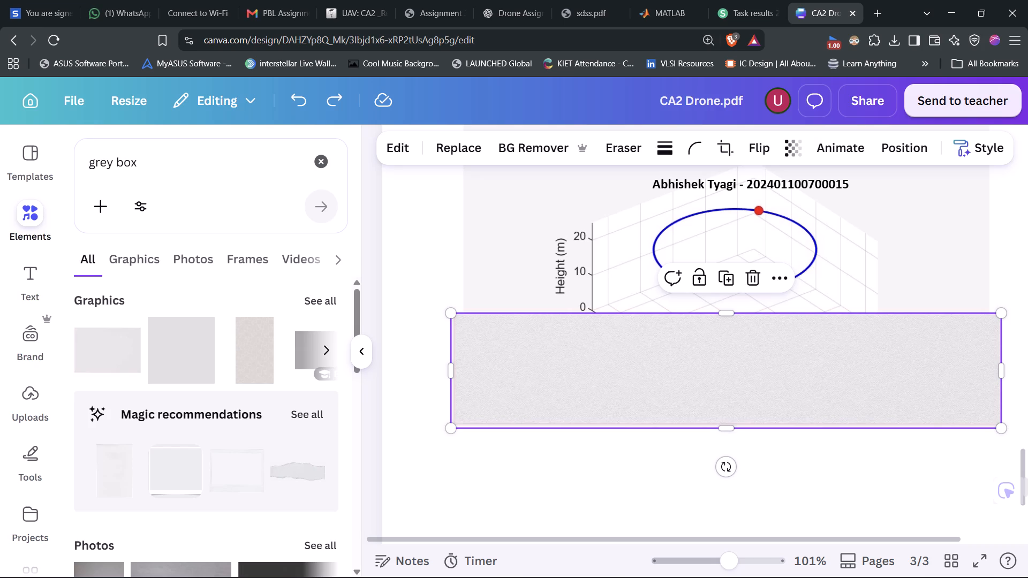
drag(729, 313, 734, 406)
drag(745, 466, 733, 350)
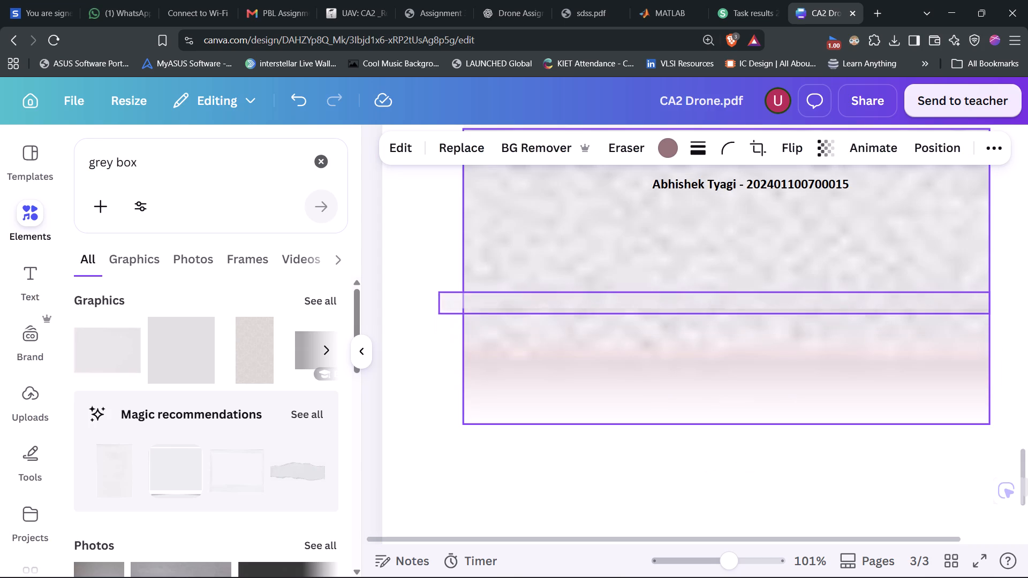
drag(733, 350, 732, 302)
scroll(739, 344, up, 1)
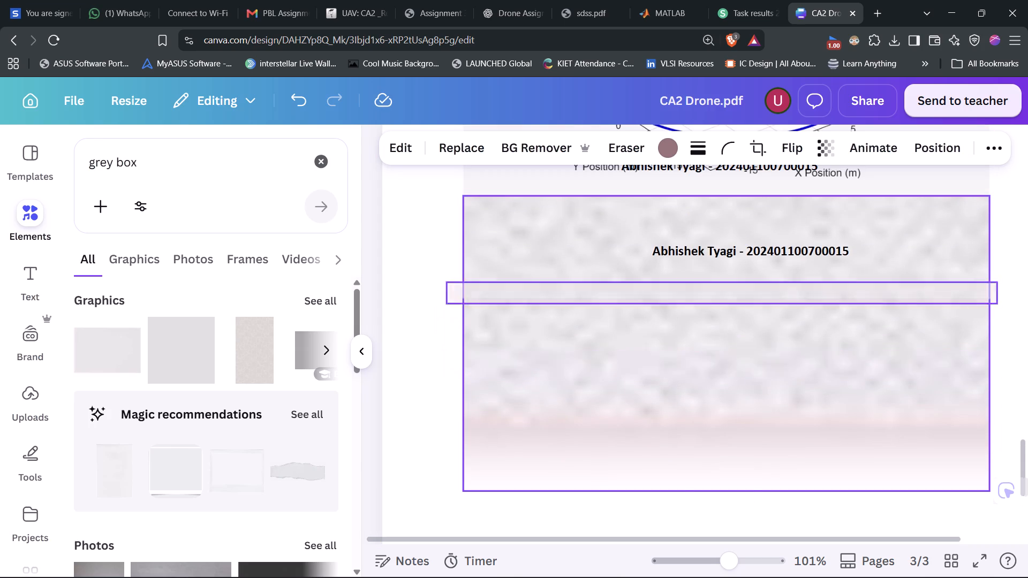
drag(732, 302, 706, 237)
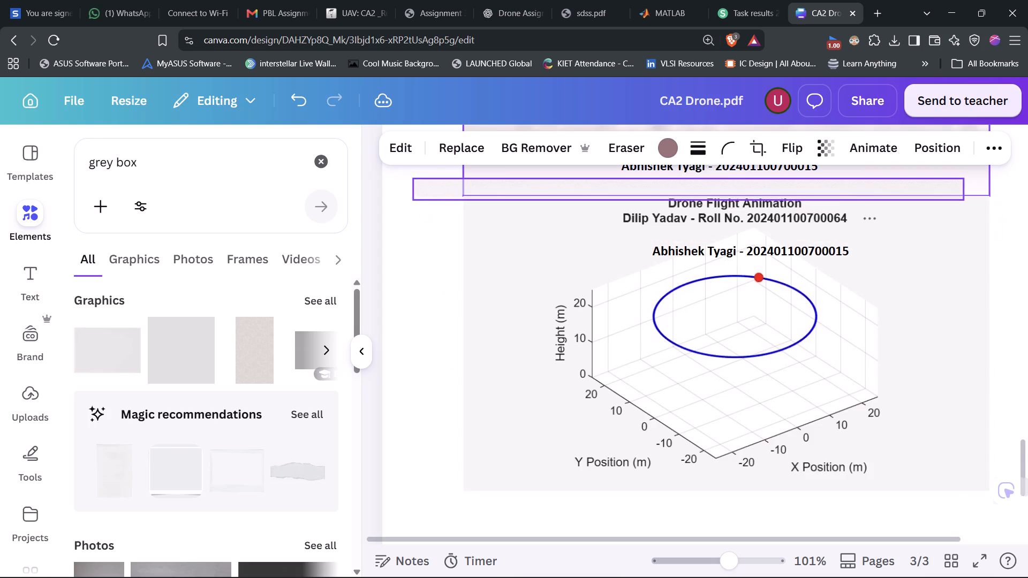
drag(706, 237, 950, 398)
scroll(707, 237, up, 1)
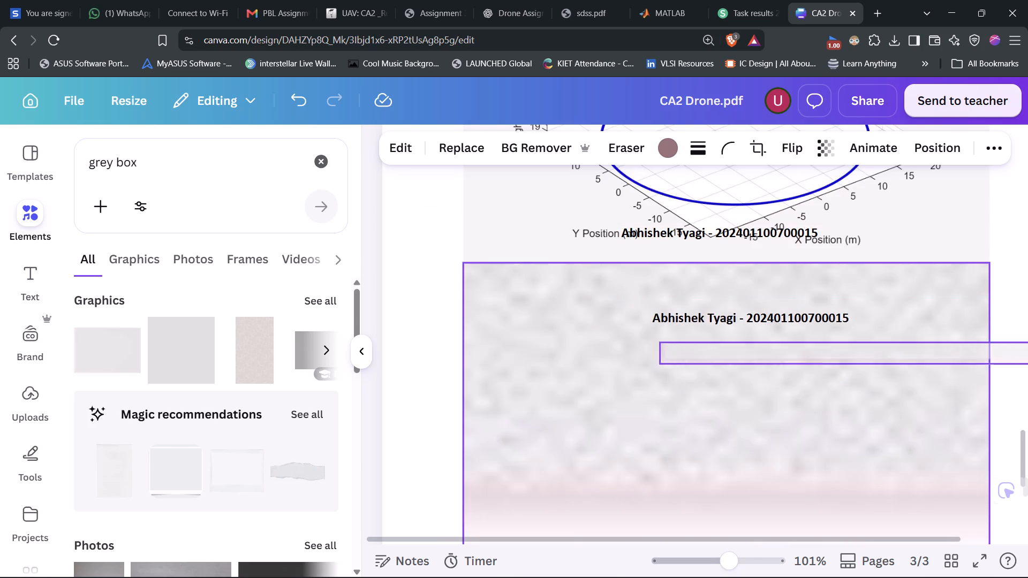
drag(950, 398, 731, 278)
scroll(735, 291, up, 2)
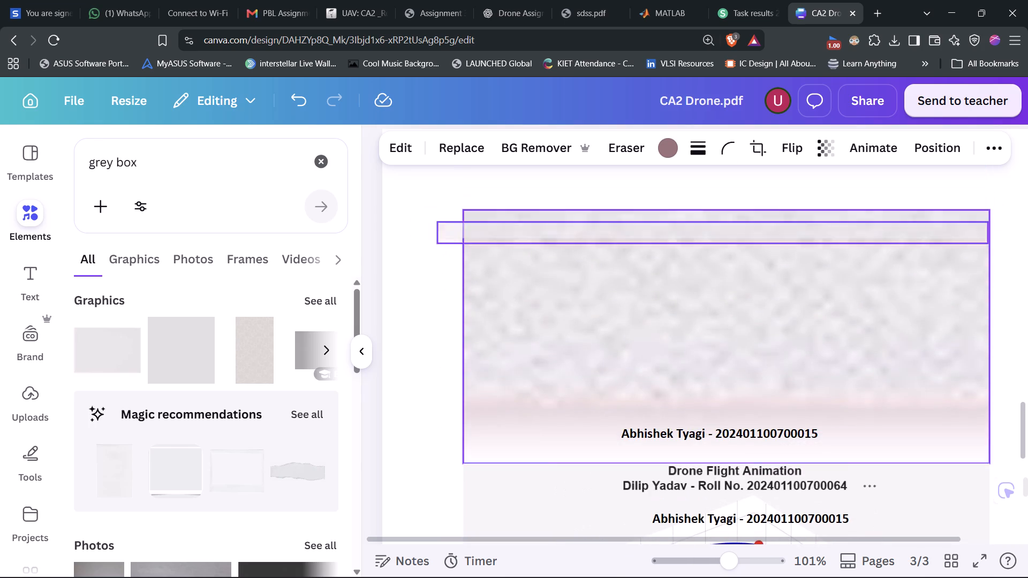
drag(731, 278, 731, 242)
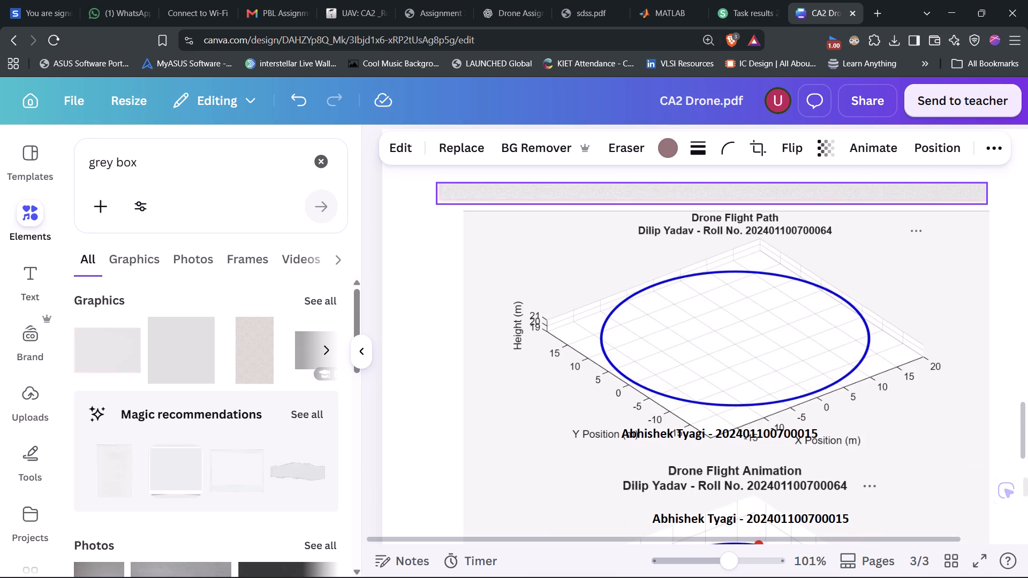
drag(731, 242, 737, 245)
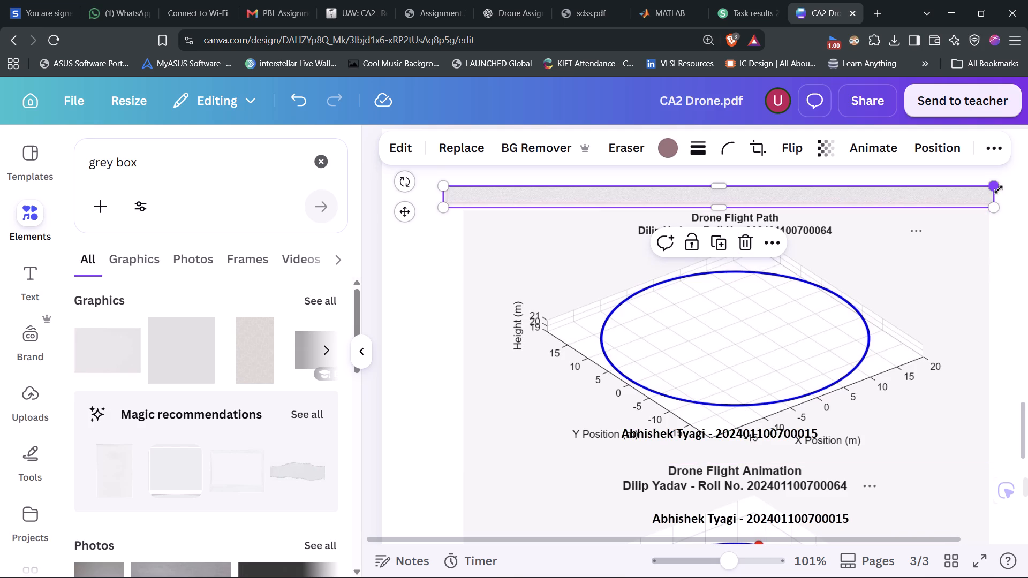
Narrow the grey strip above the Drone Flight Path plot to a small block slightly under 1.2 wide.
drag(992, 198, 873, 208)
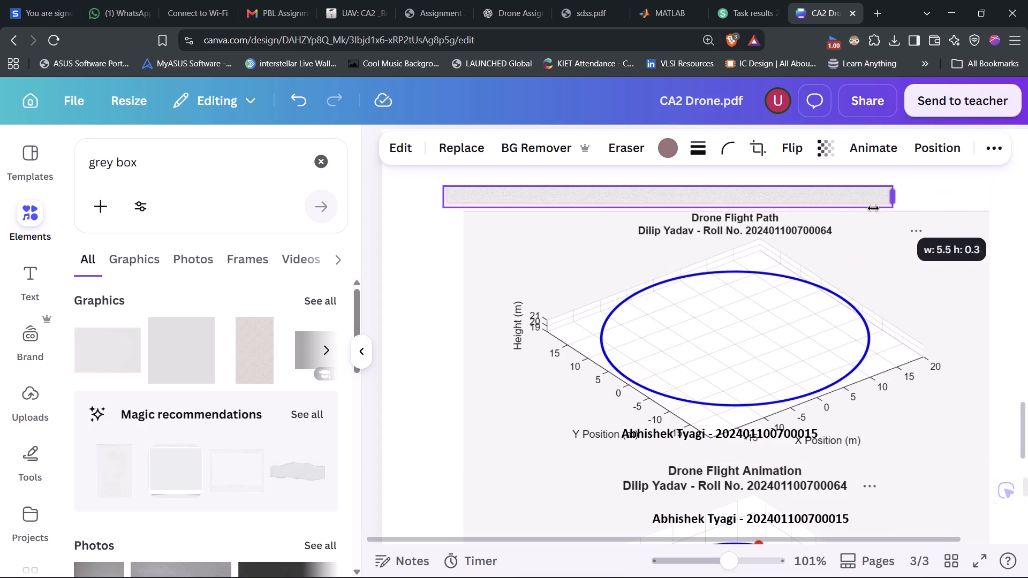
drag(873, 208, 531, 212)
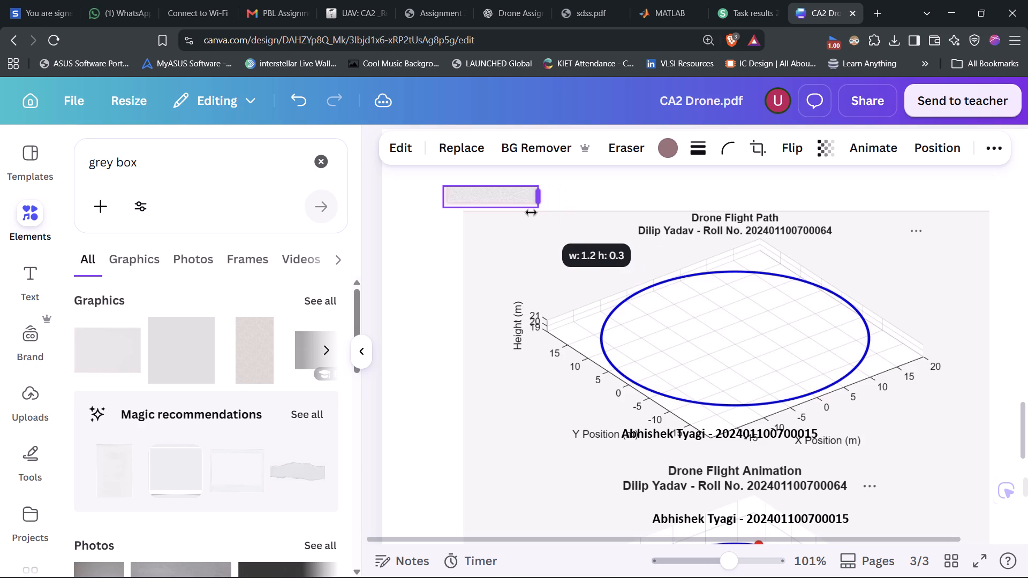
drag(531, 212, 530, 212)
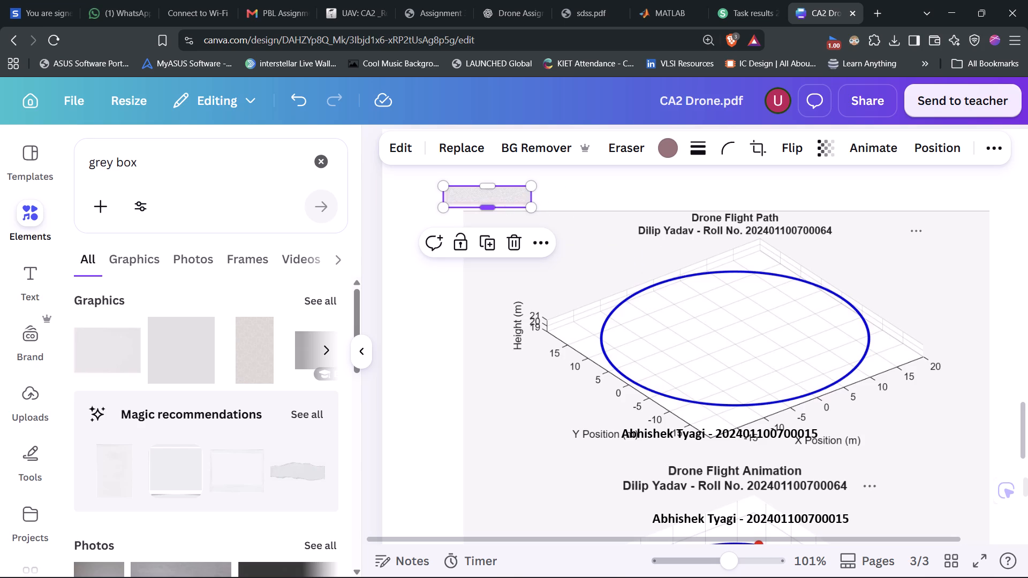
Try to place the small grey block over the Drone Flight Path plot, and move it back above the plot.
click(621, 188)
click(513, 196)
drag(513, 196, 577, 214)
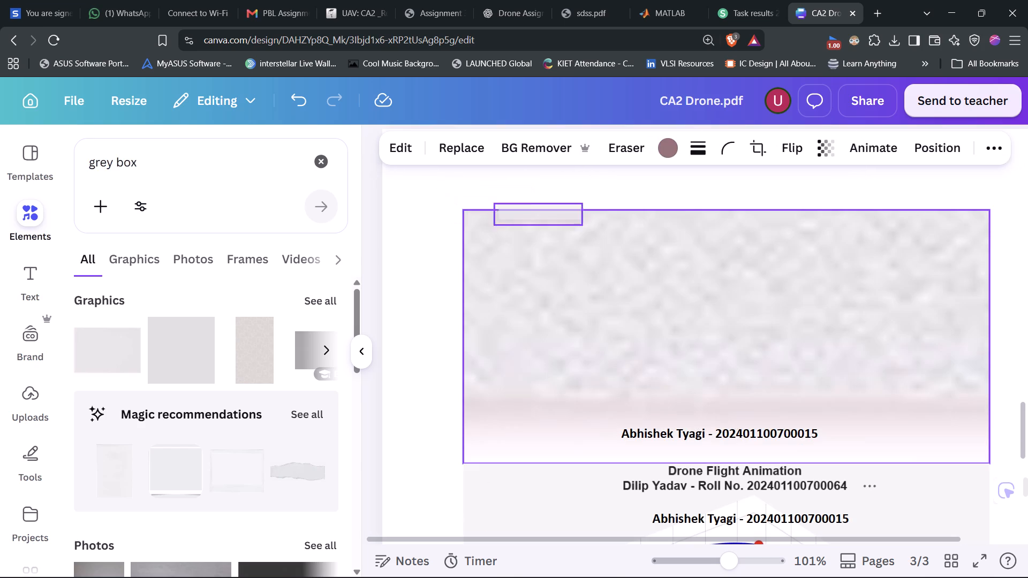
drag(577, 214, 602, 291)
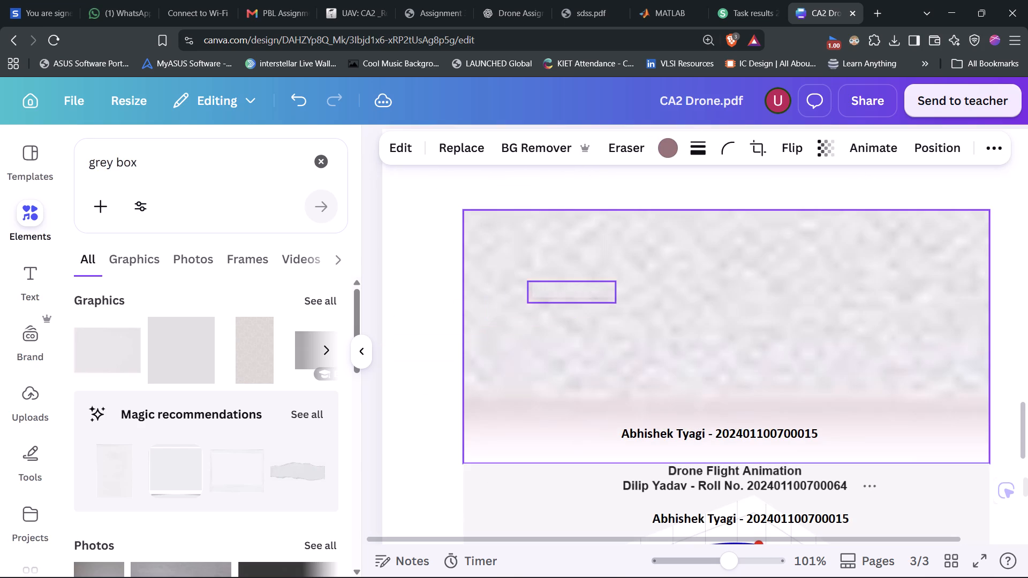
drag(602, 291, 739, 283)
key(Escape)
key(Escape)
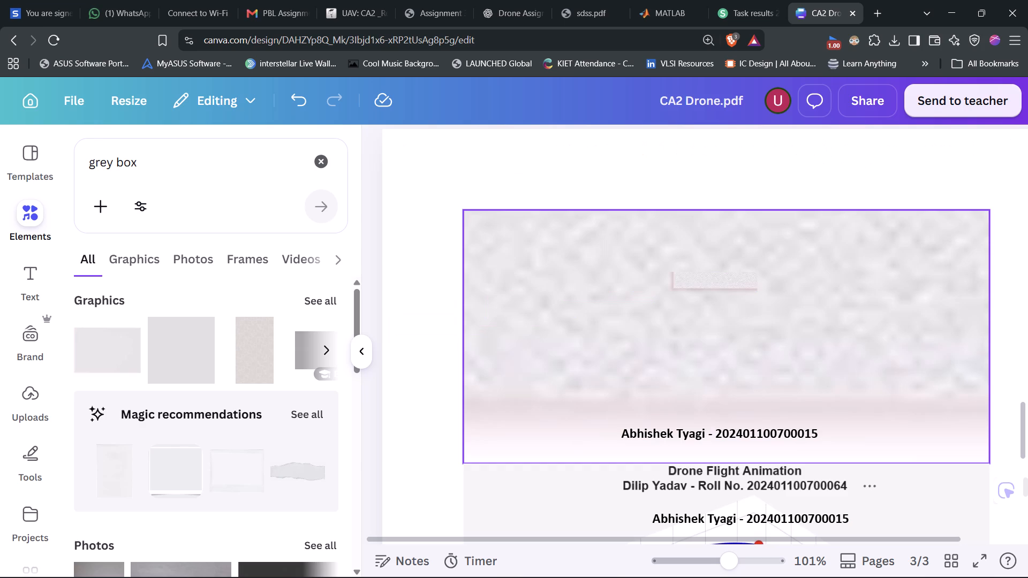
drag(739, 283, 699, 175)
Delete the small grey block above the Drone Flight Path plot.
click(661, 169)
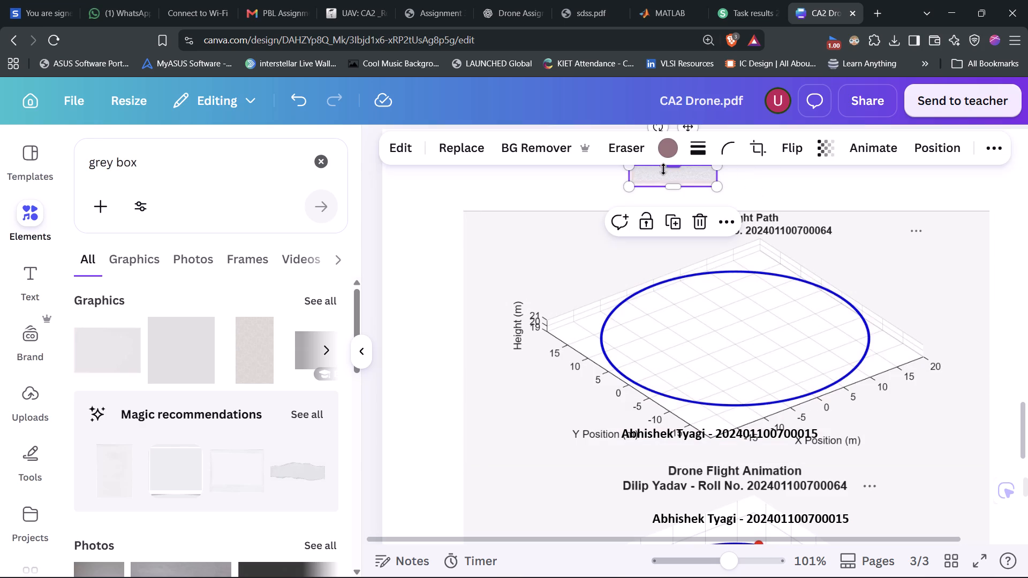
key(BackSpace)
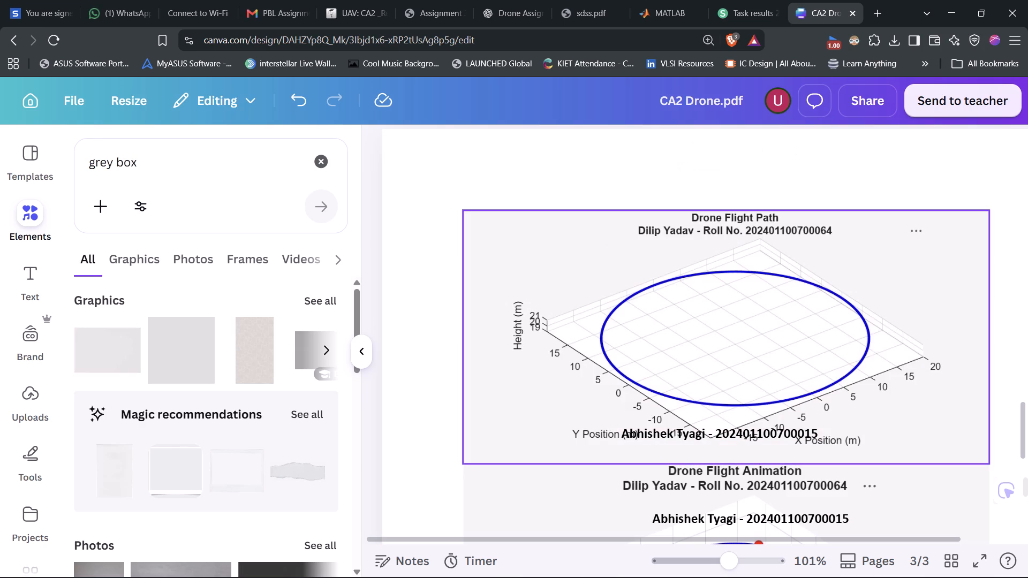
Duplicate the Drone Flight Path plot image and reduce the copy to about 1.3 high, over the original plot's upper-right area.
click(918, 276)
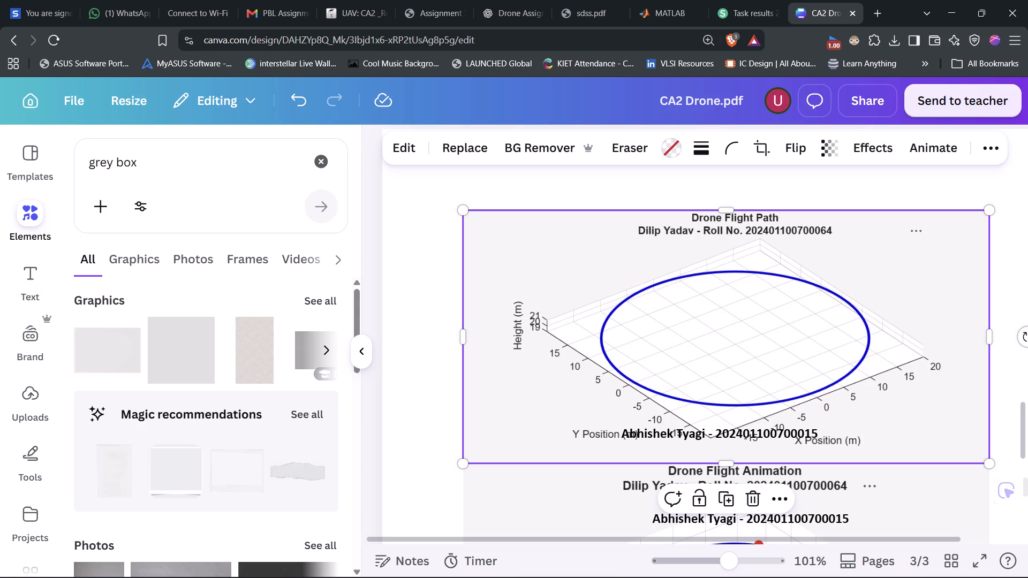
click(735, 498)
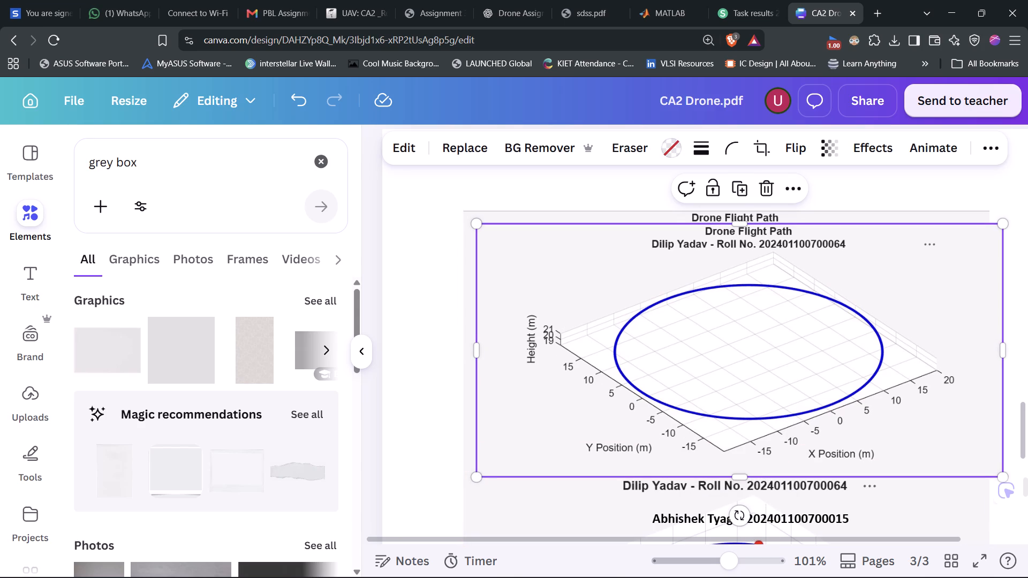
drag(736, 229, 766, 378)
drag(767, 404, 739, 309)
drag(979, 320, 979, 326)
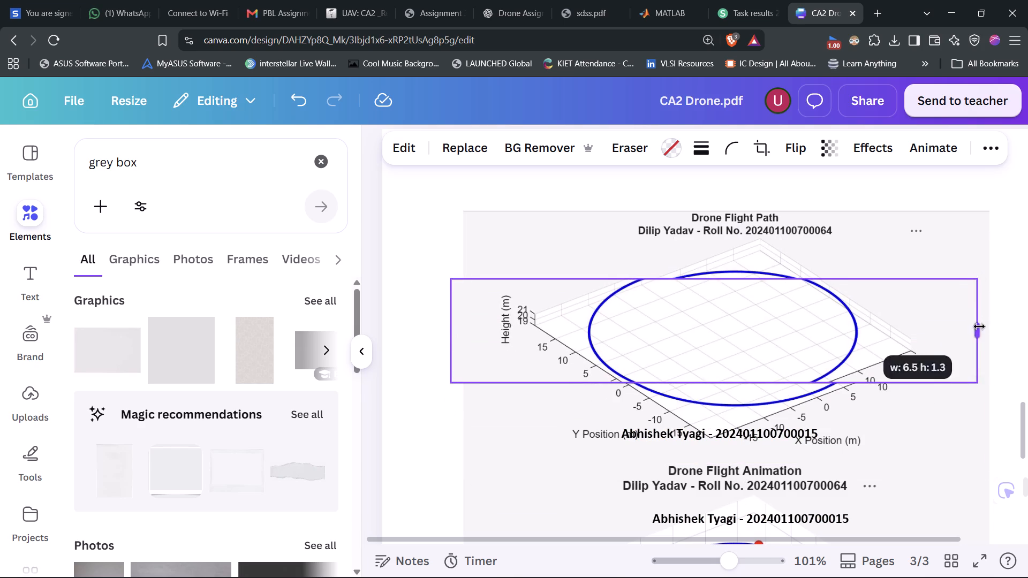
drag(979, 326, 693, 352)
drag(637, 337, 867, 319)
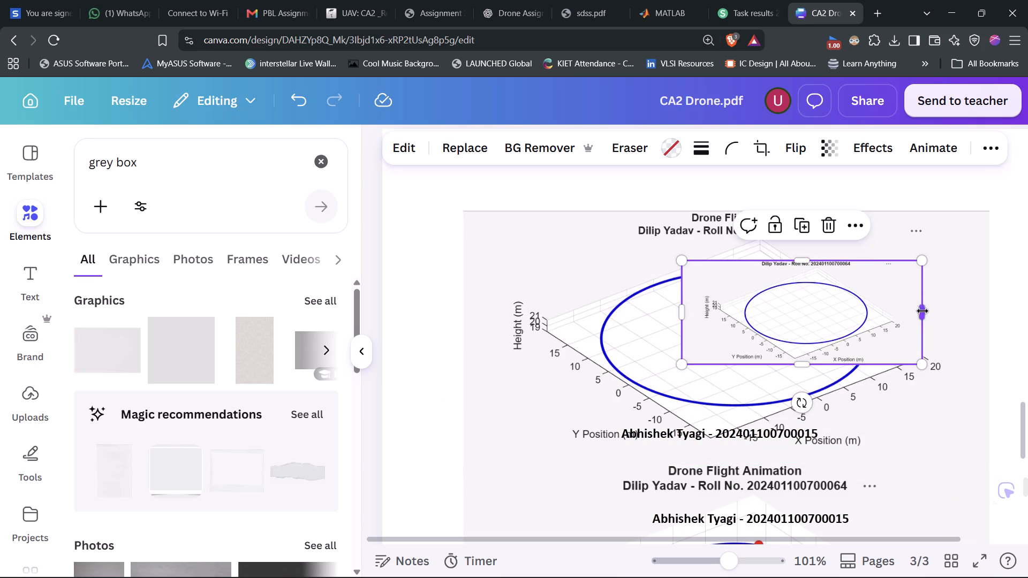
drag(920, 309, 903, 321)
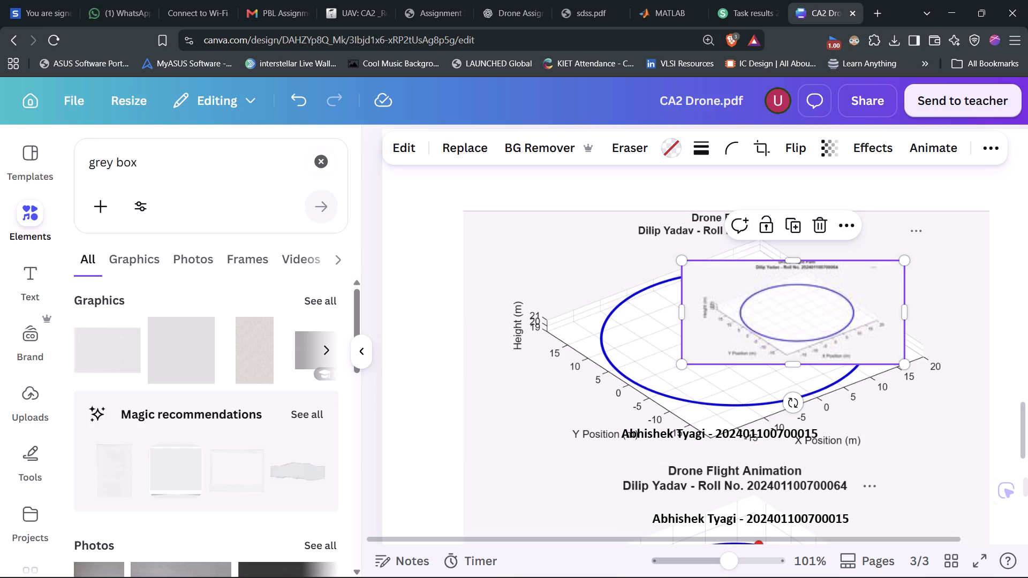
Crop the small Drone Flight Path copy by enlarging the image inside its frame to show only the plot's upper-left portion.
double_click(766, 302)
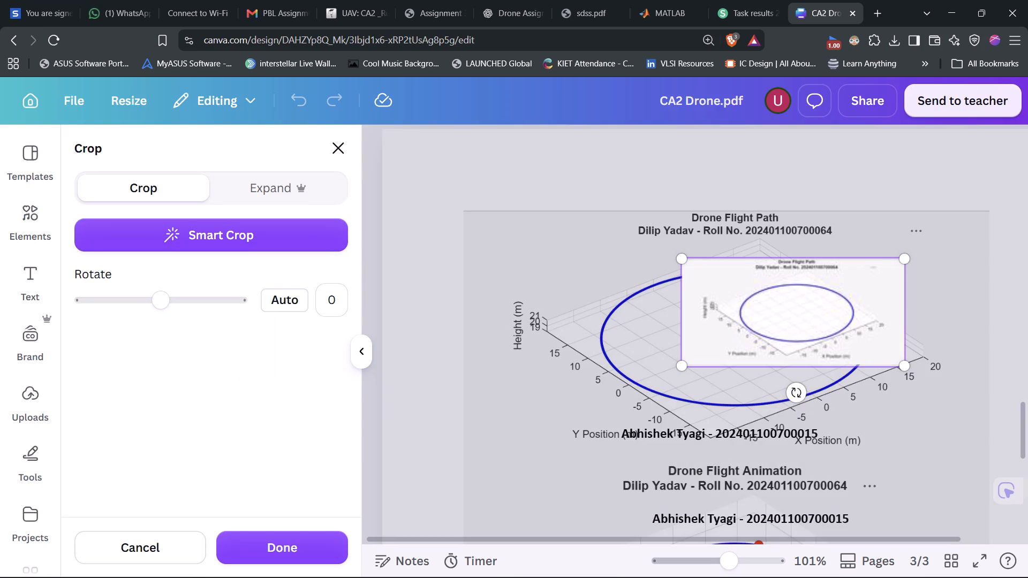
click(759, 293)
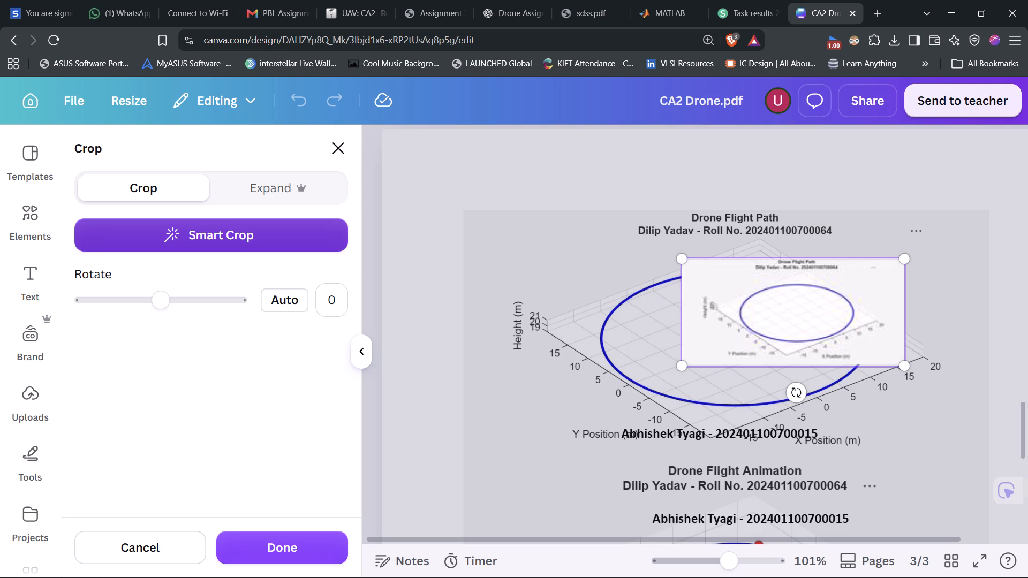
click(235, 232)
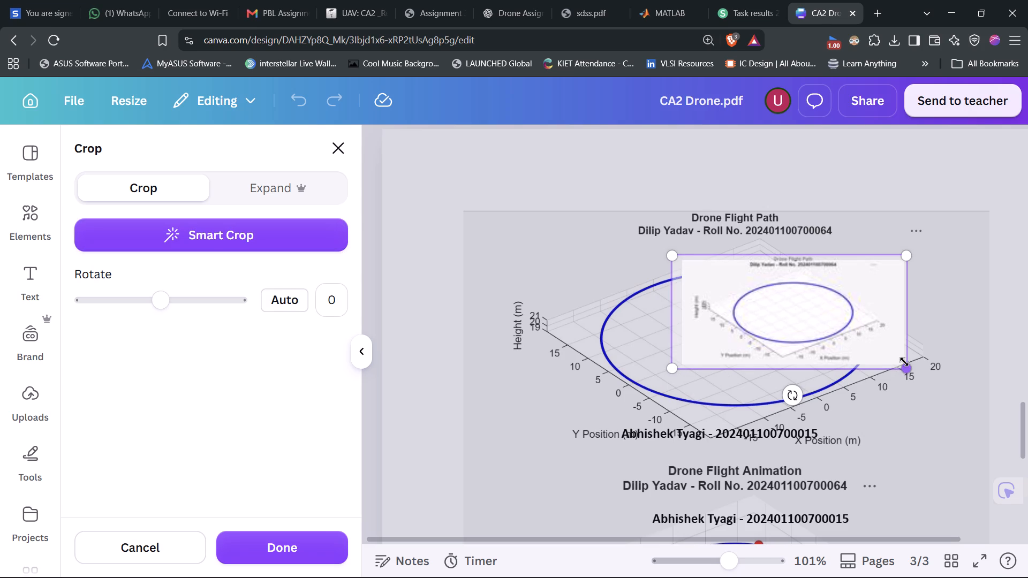
drag(904, 362, 866, 353)
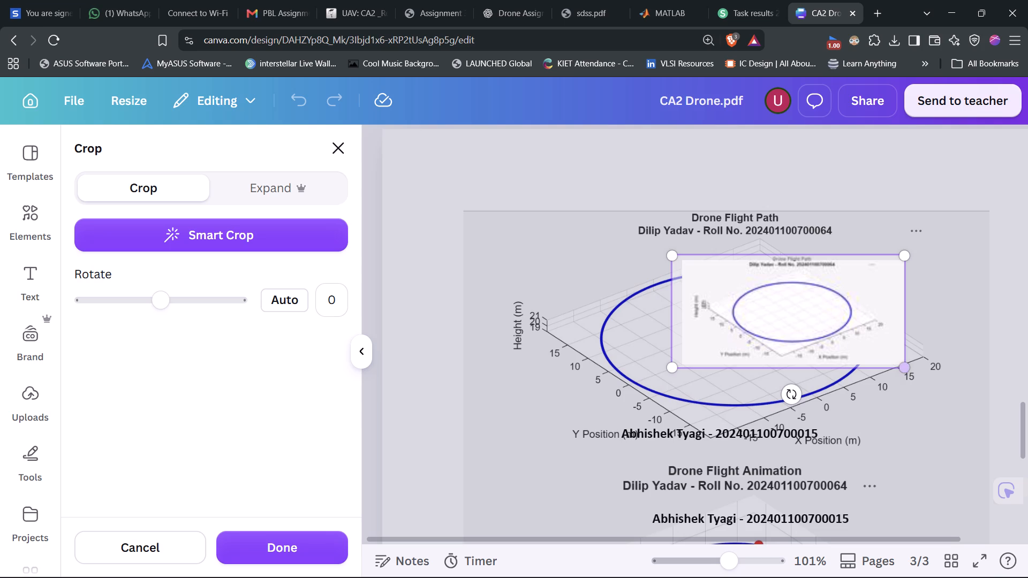
drag(898, 367, 845, 363)
drag(898, 368, 941, 405)
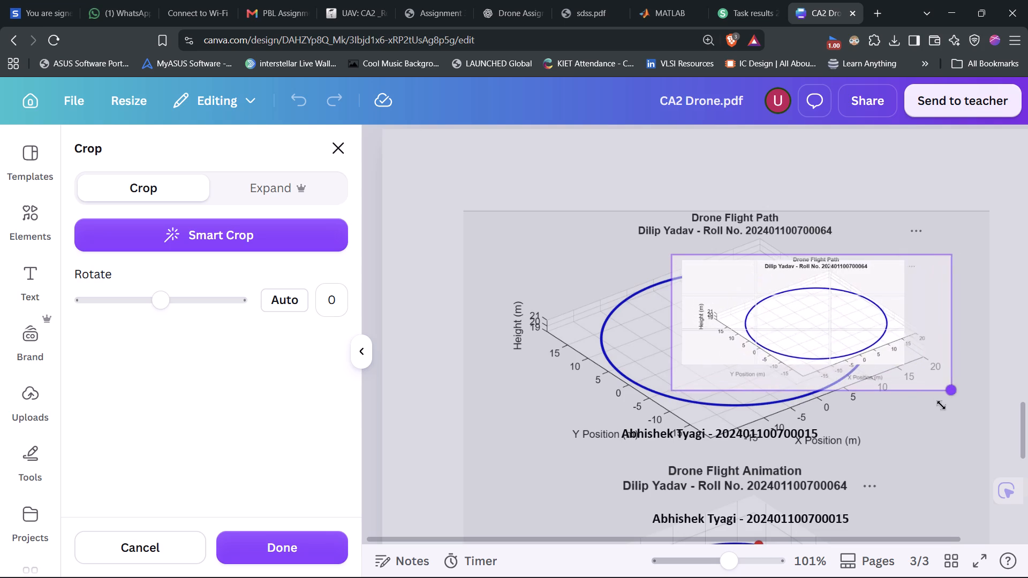
drag(941, 405, 1027, 446)
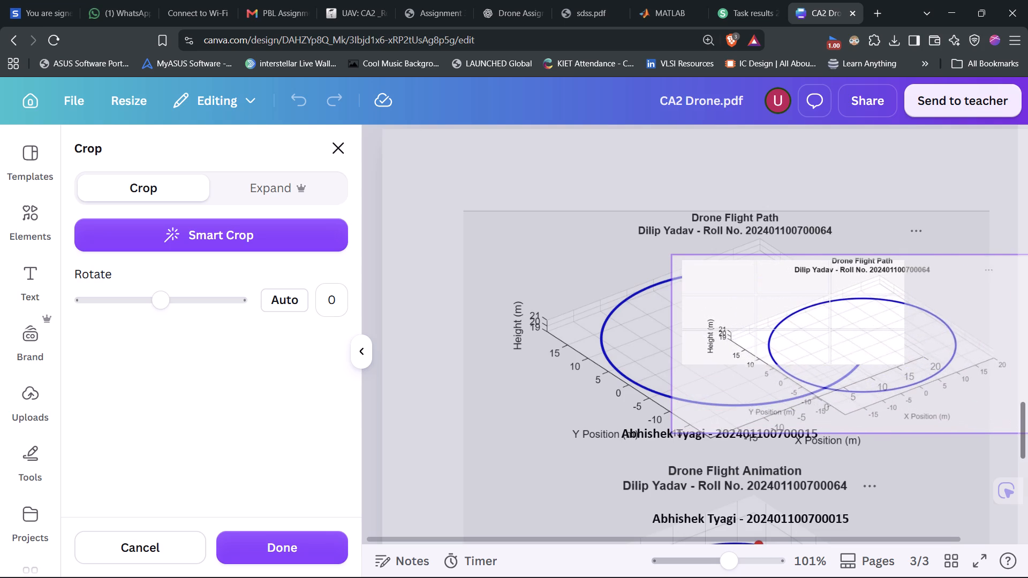
drag(1027, 446, 1027, 577)
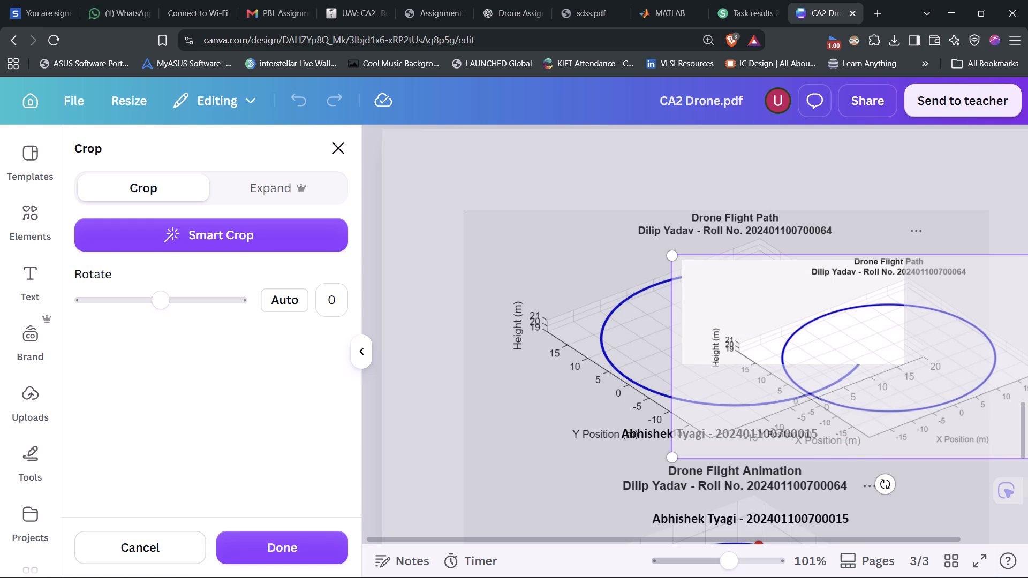
click(598, 182)
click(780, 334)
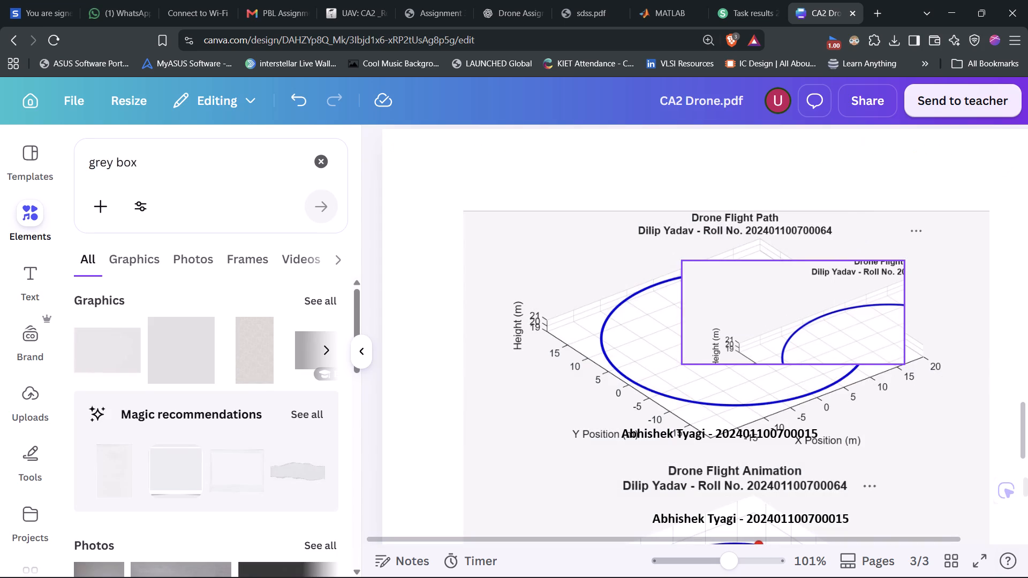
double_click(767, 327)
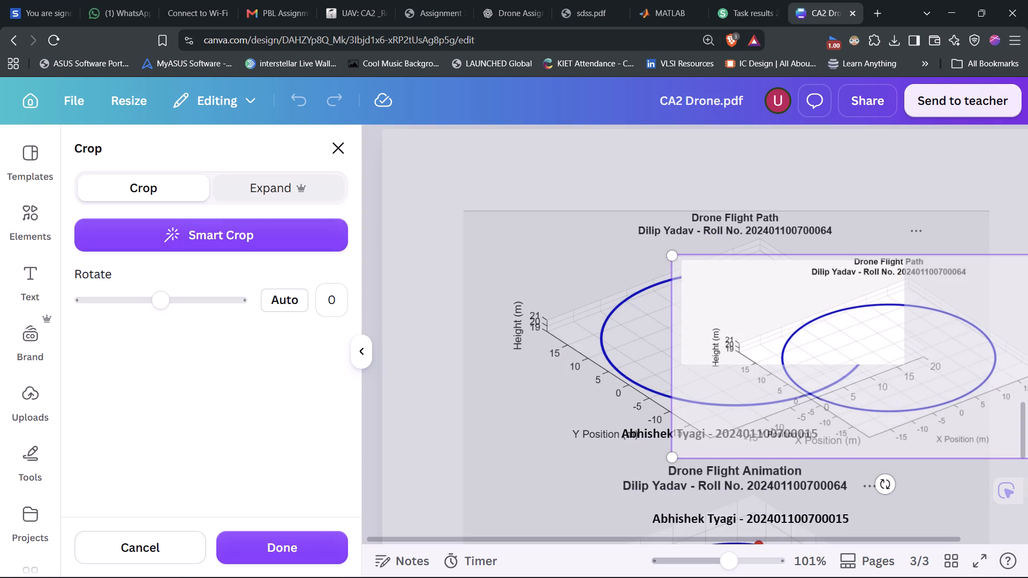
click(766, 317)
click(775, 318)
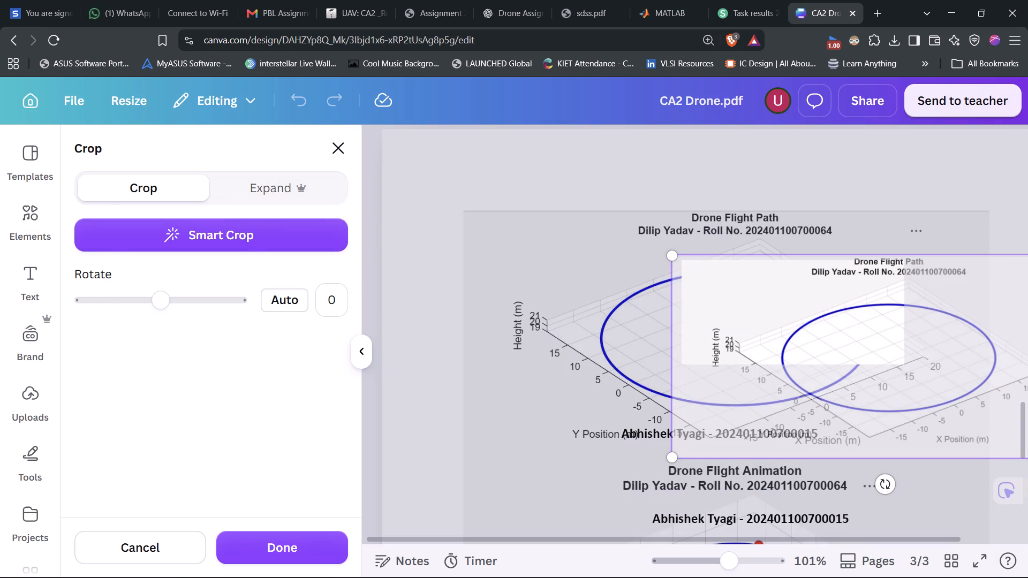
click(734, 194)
Move the cropped copy over the plot's left side and reshape it into a strip about 7.5 wide and 0.5 high.
drag(757, 329, 494, 366)
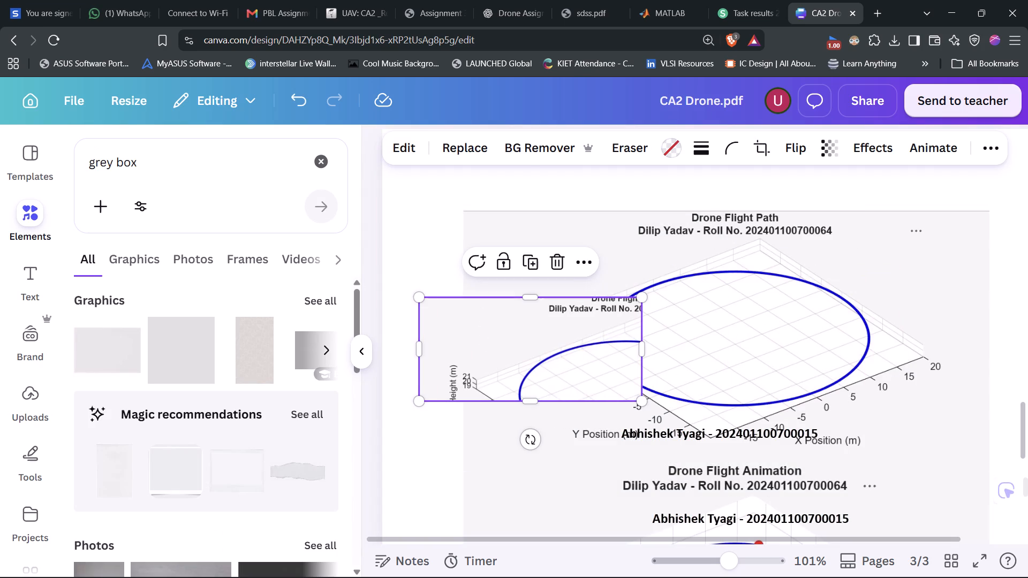
drag(645, 353, 697, 361)
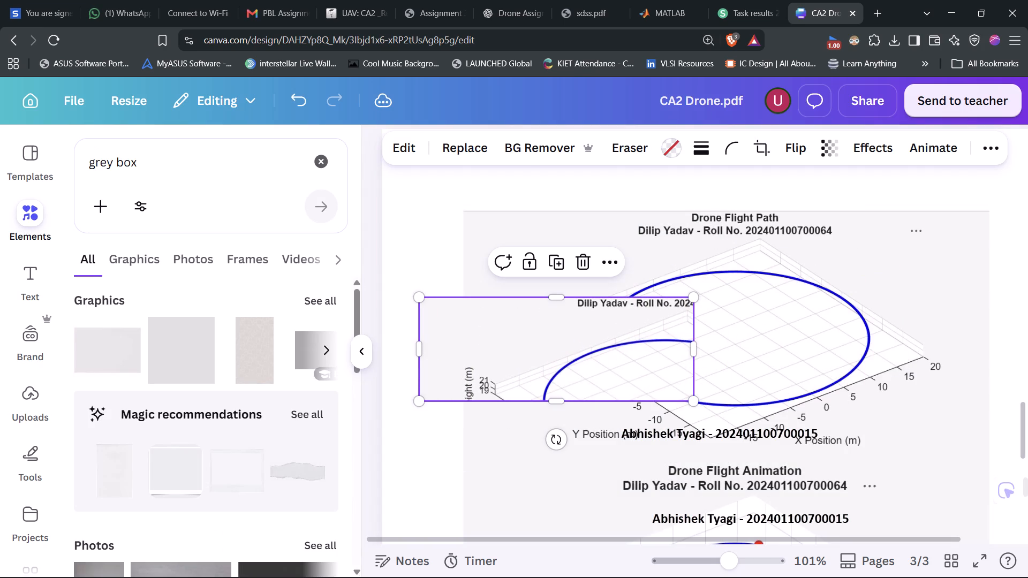
drag(696, 343, 942, 339)
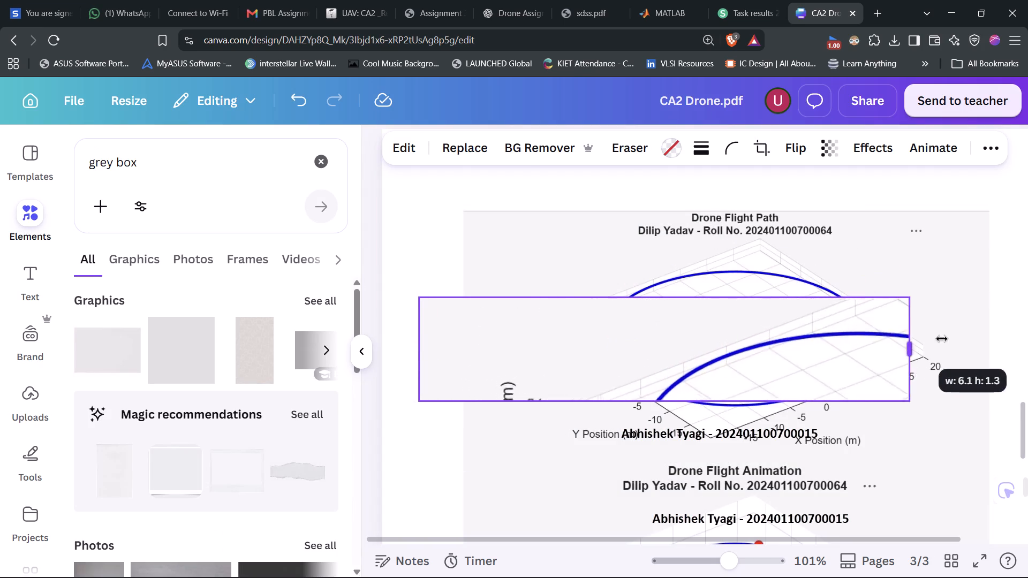
drag(942, 339, 1027, 356)
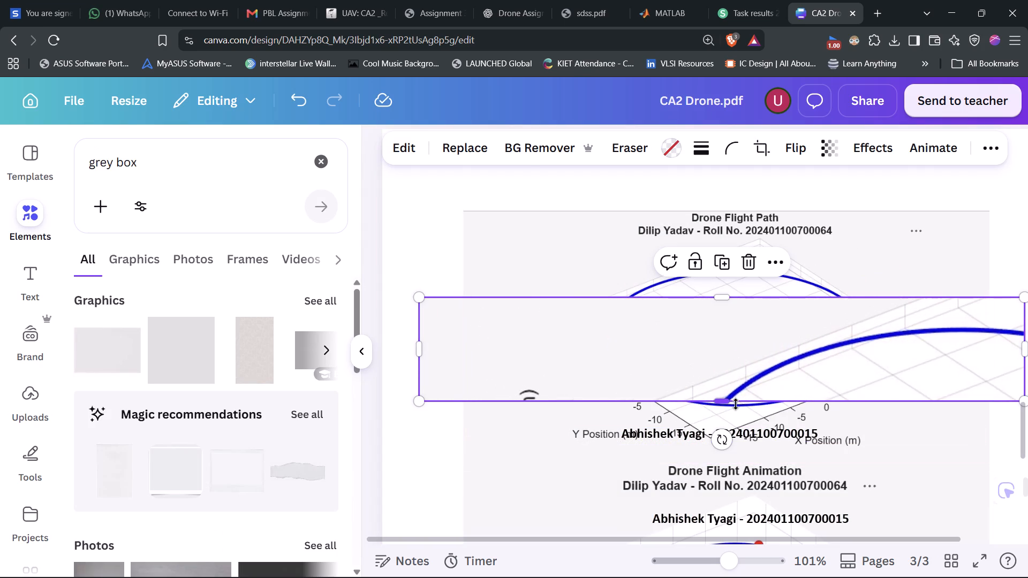
drag(728, 398, 725, 374)
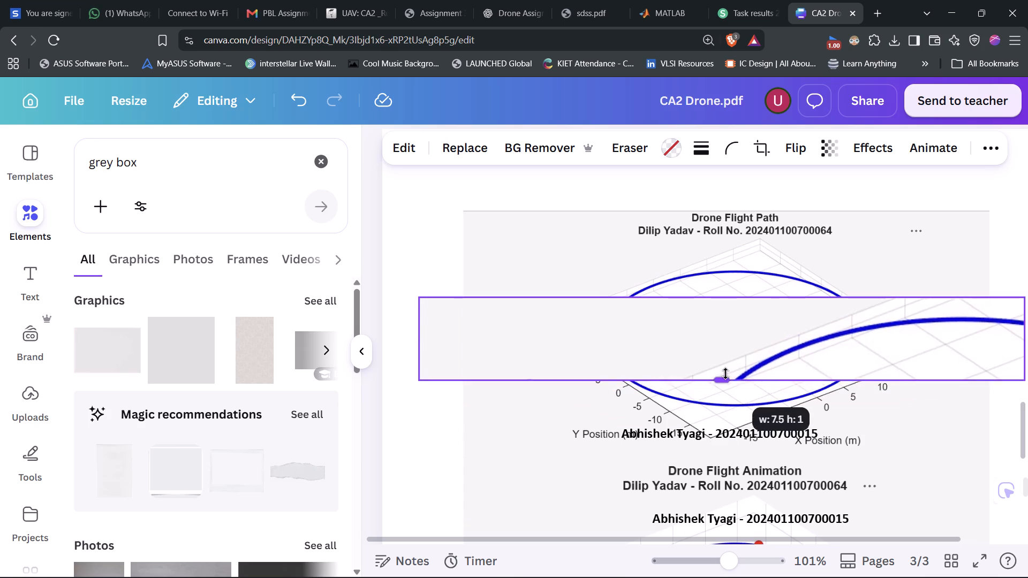
drag(725, 374, 722, 338)
Shift the strip across the Drone Flight Path plot and resize it to about 6.8 wide and 0.2 high.
drag(792, 326, 751, 331)
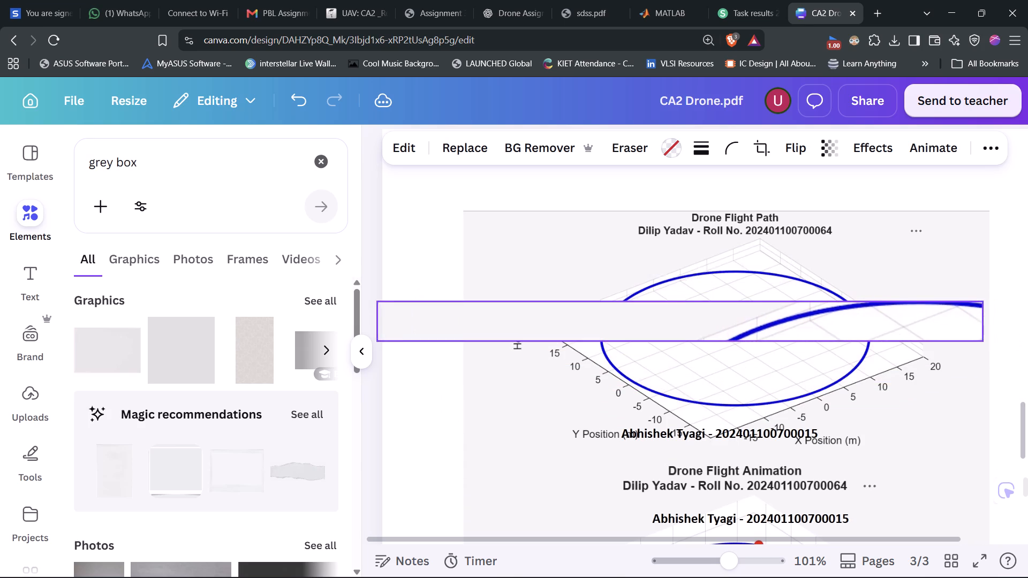
drag(978, 320, 830, 326)
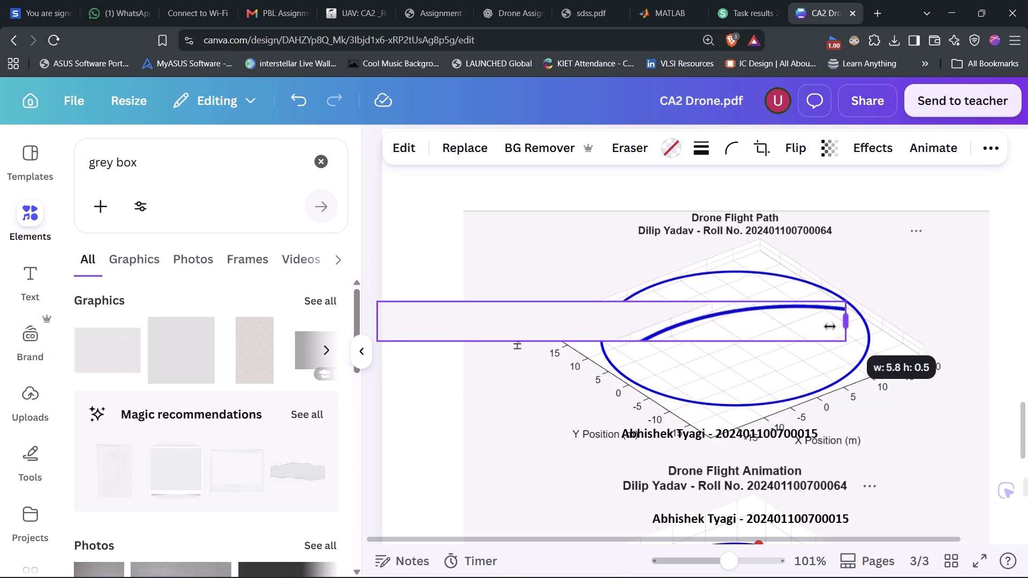
drag(830, 326, 813, 328)
click(813, 328)
drag(591, 341, 599, 318)
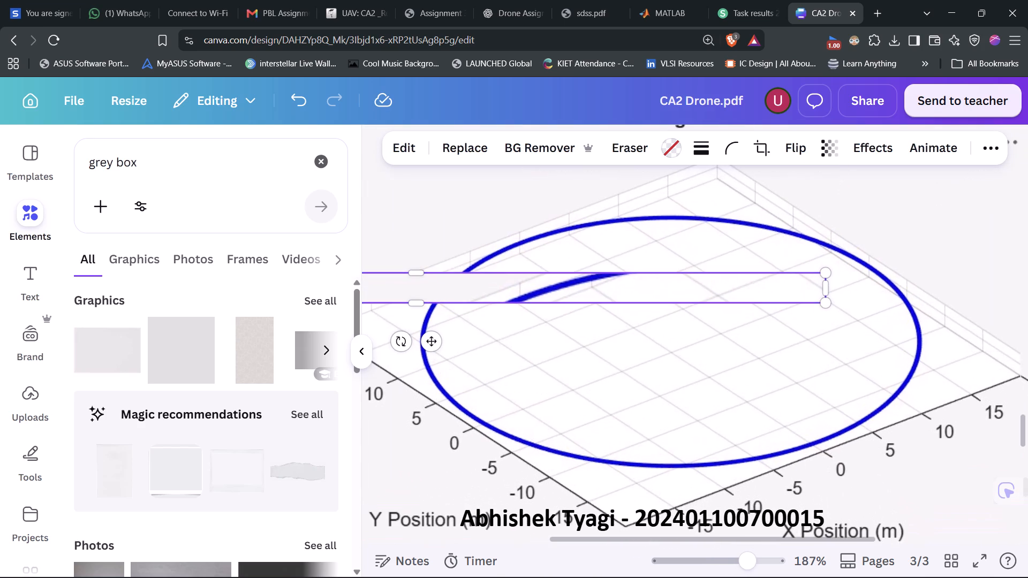
drag(821, 287, 625, 316)
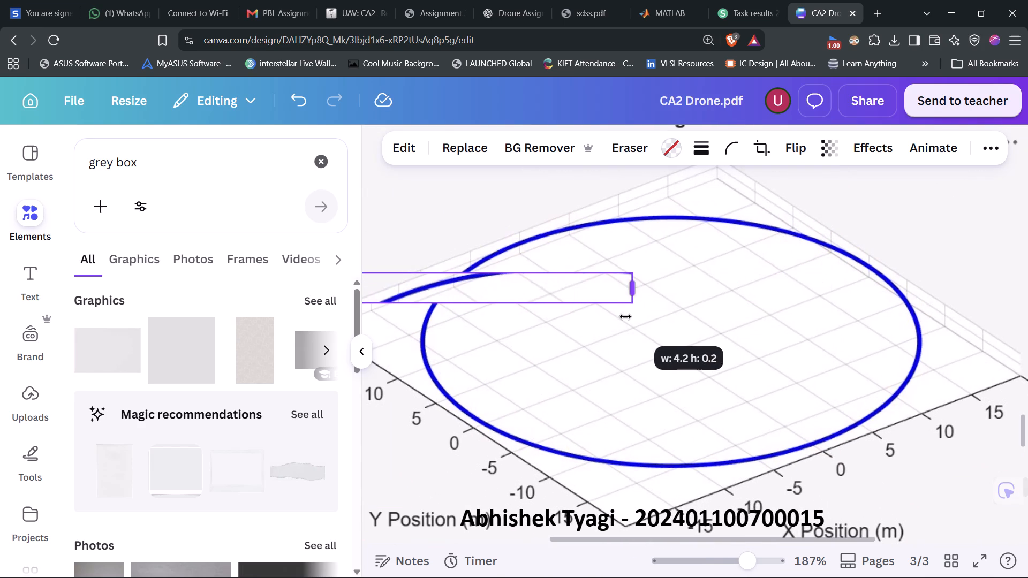
drag(625, 316, 1027, 247)
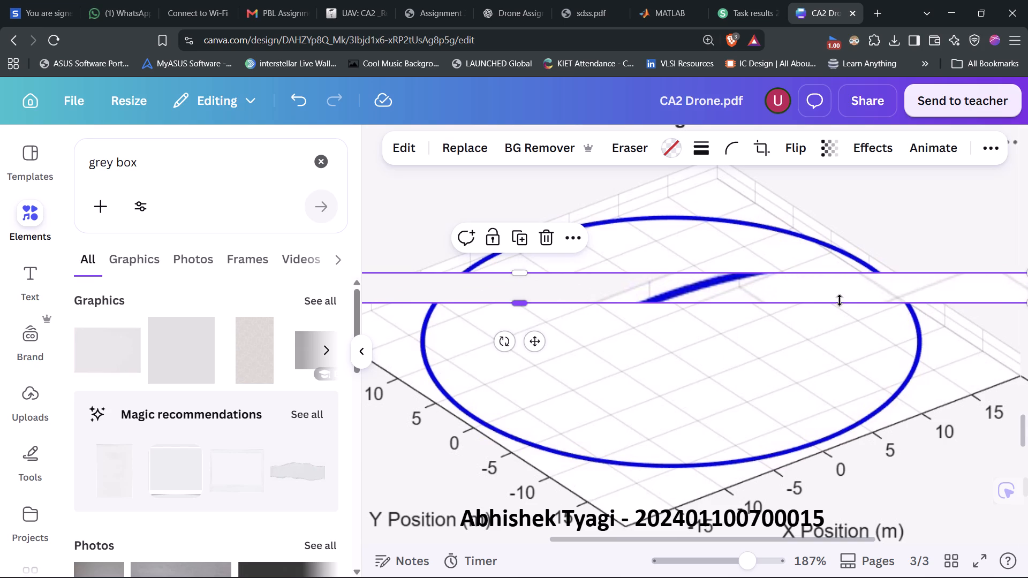
drag(840, 300, 930, 303)
drag(855, 288, 1004, 251)
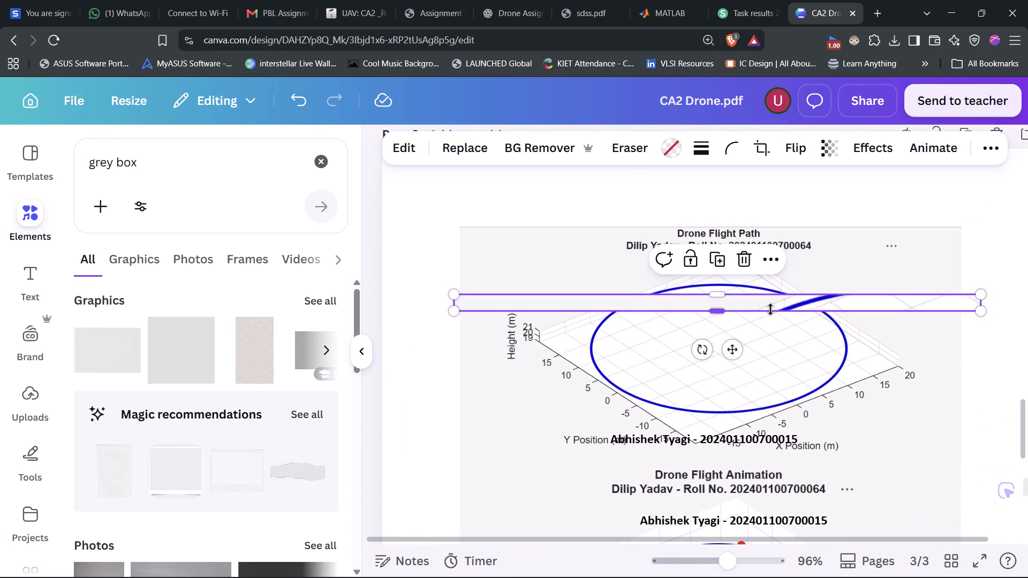
drag(770, 309, 811, 323)
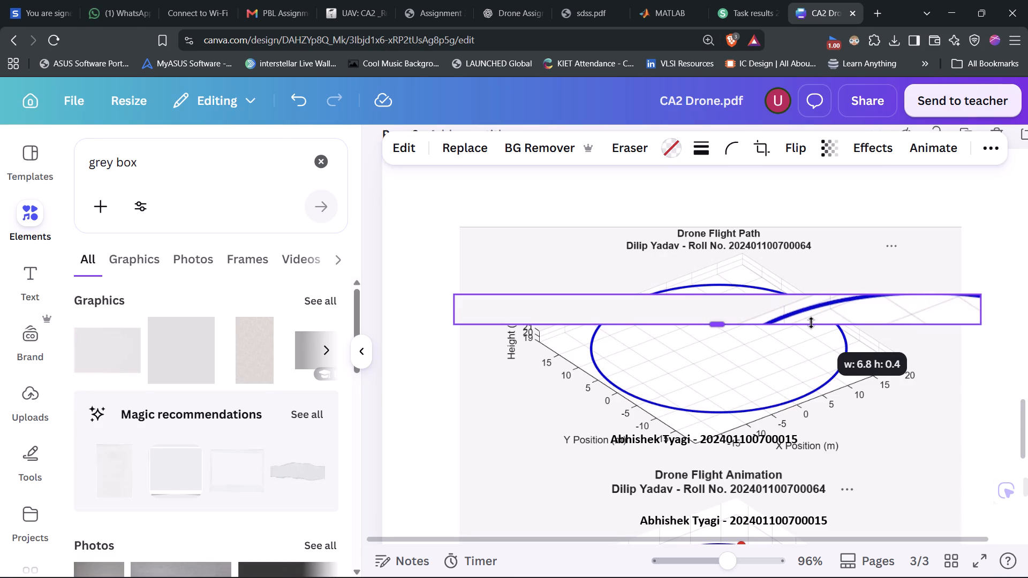
drag(811, 323, 815, 308)
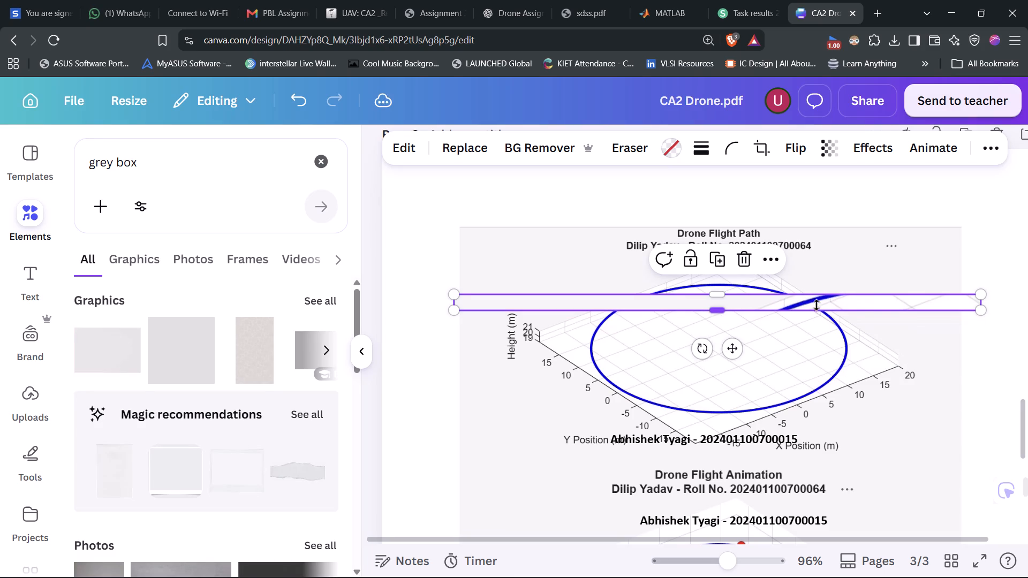
Move the thin strip up to cover the name and roll number line under the Drone Flight Path title.
drag(730, 348, 757, 331)
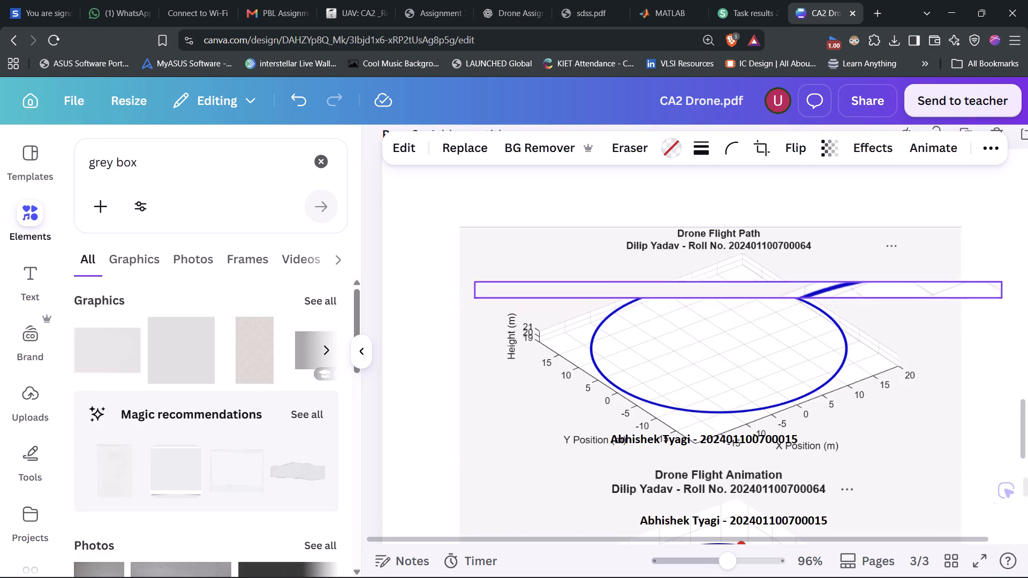
drag(757, 331, 858, 302)
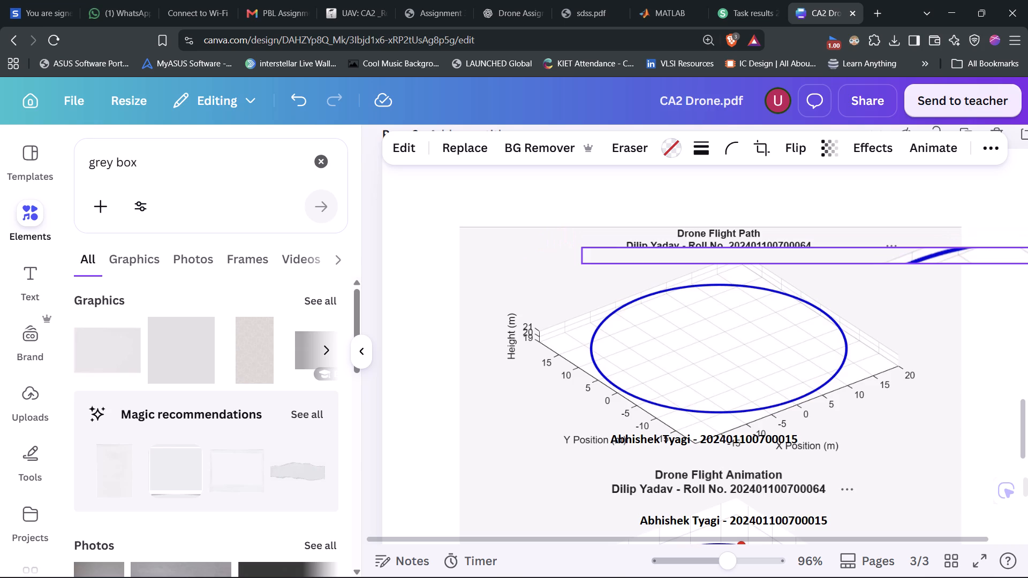
drag(858, 302, 859, 296)
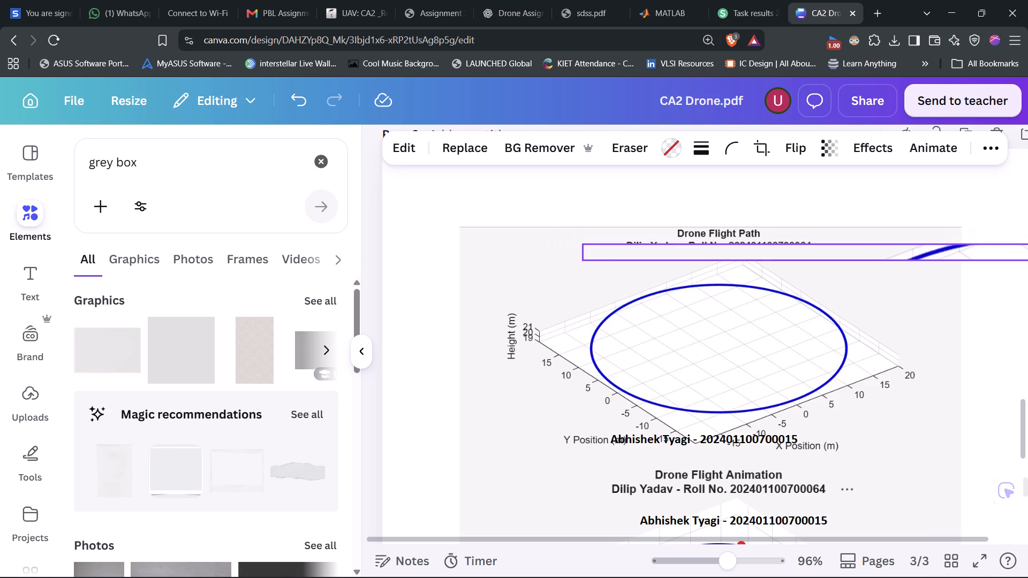
drag(859, 296, 903, 291)
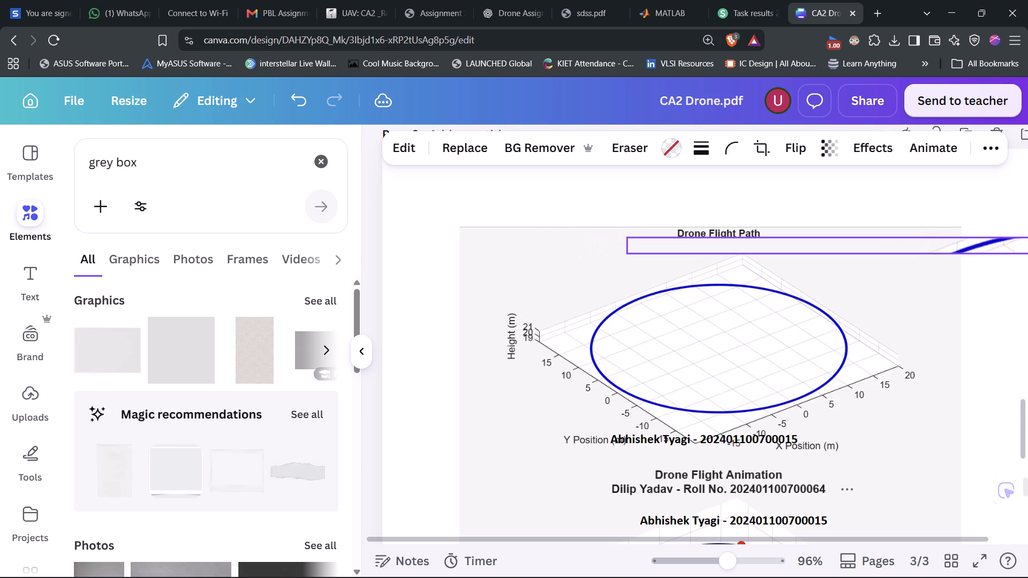
drag(903, 291, 904, 291)
drag(904, 291, 895, 290)
click(979, 314)
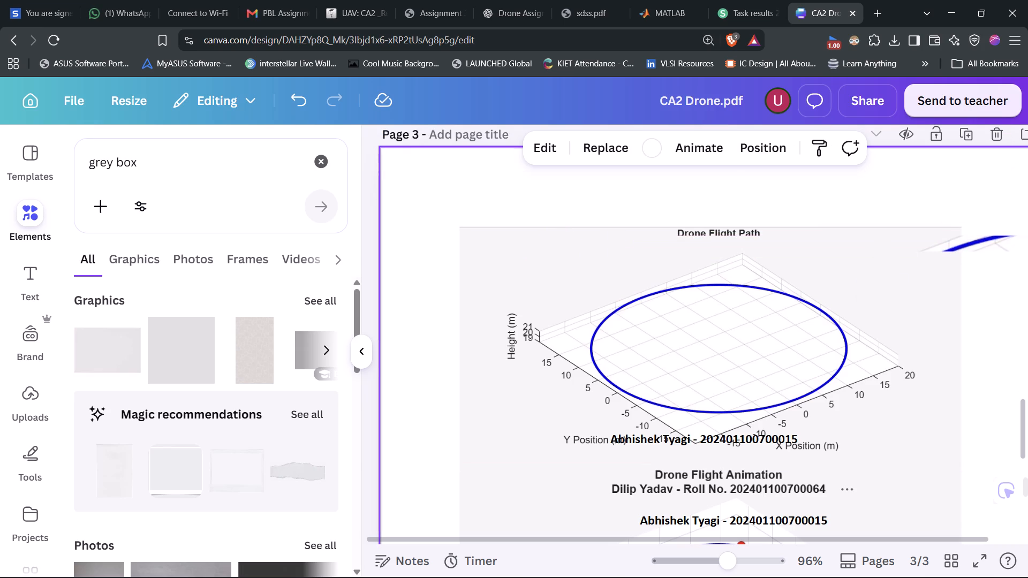
Extend the strip's left end beyond the plot image's left edge, making it more than 8.7 wide at 0.2 high.
scroll(970, 316, left, 4)
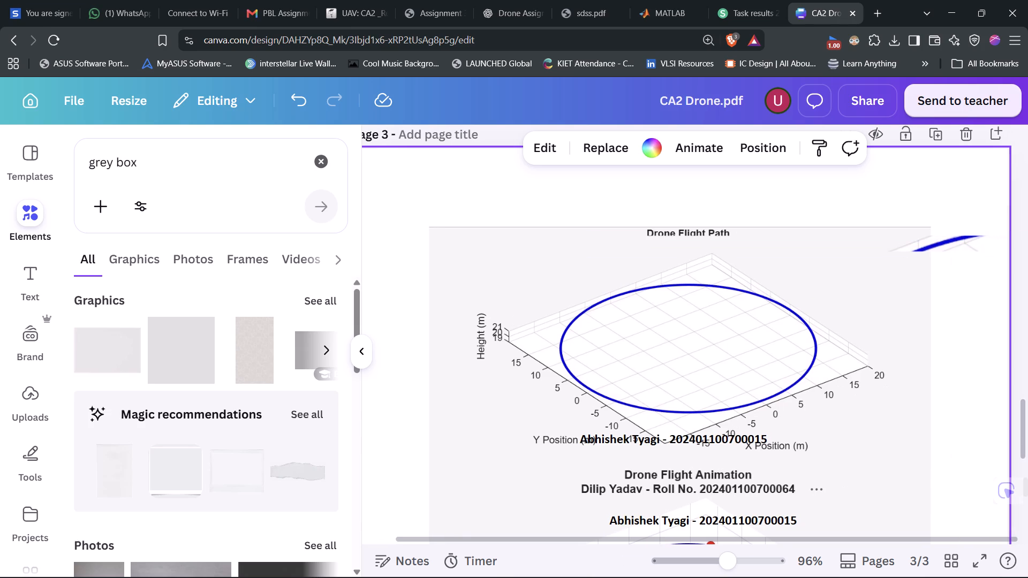
scroll(936, 313, left, 3)
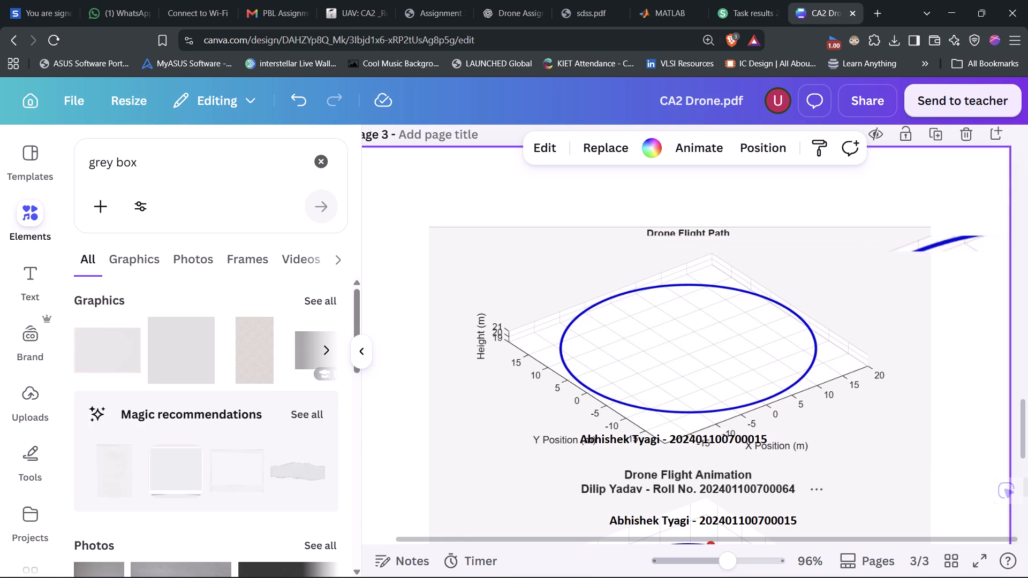
click(963, 245)
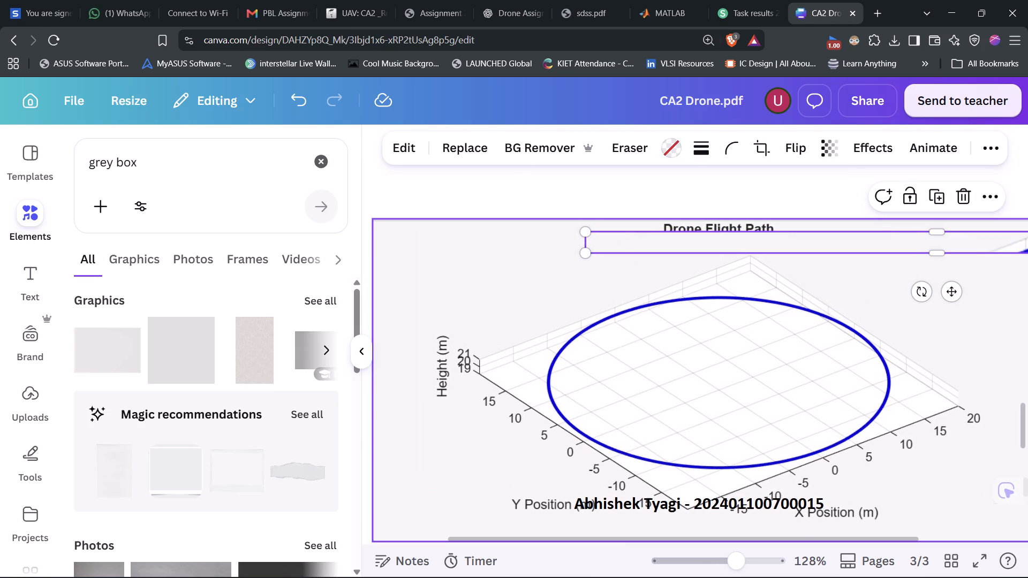
drag(585, 242, 389, 293)
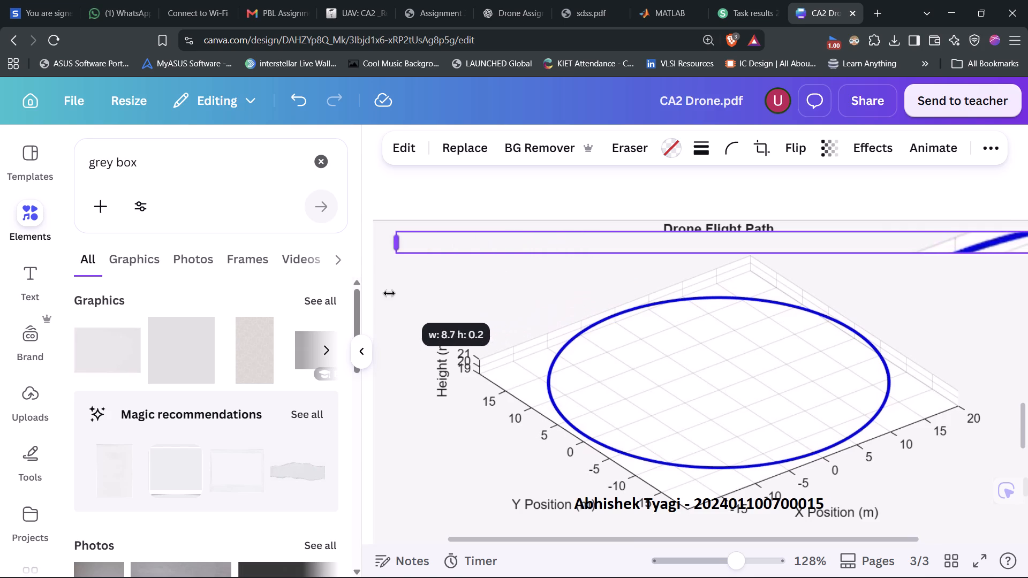
drag(389, 293, 334, 300)
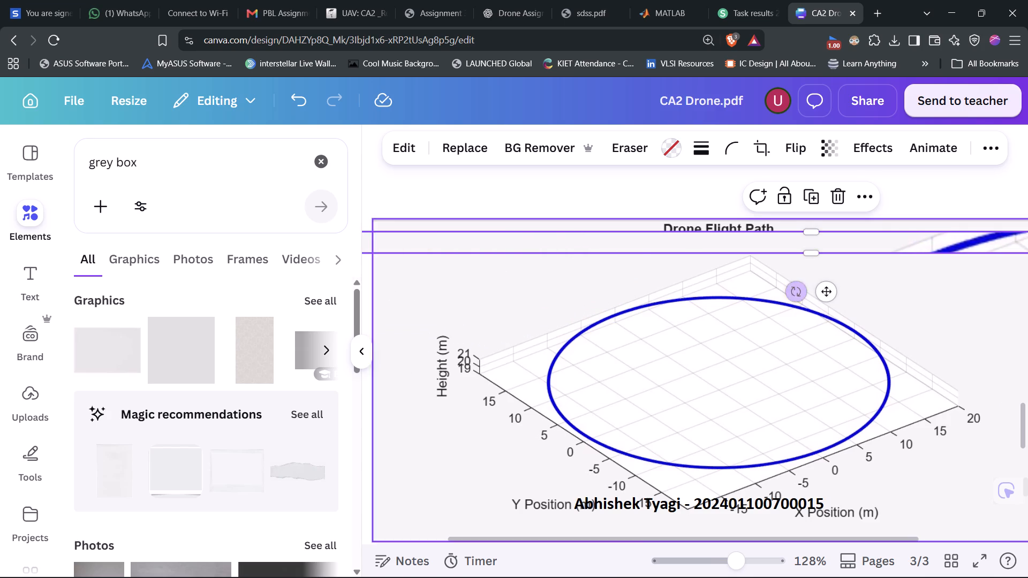
Move the thin cover strip over the name and roll number line under the Drone Flight Path title.
drag(781, 308, 832, 317)
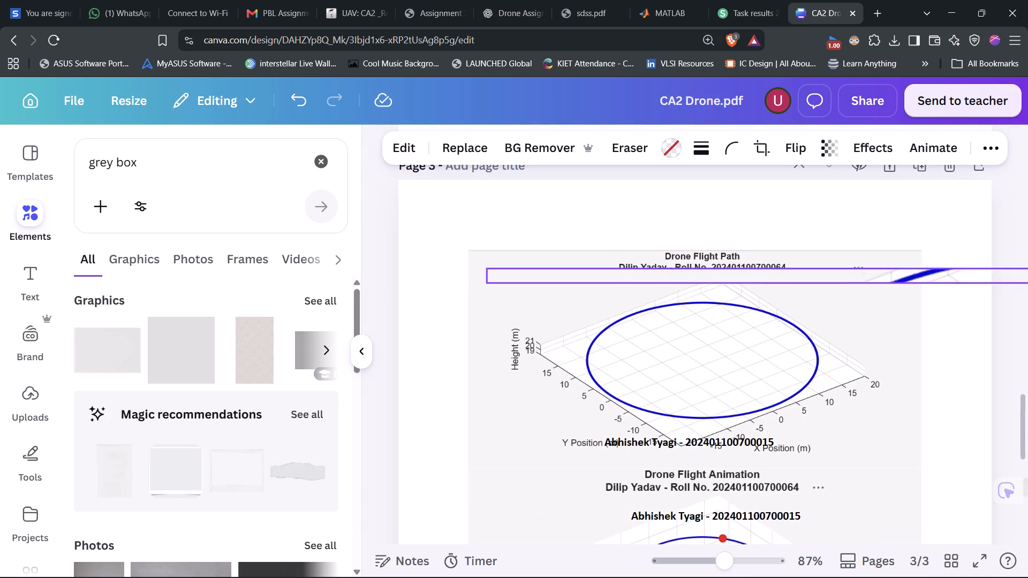
drag(832, 317, 934, 310)
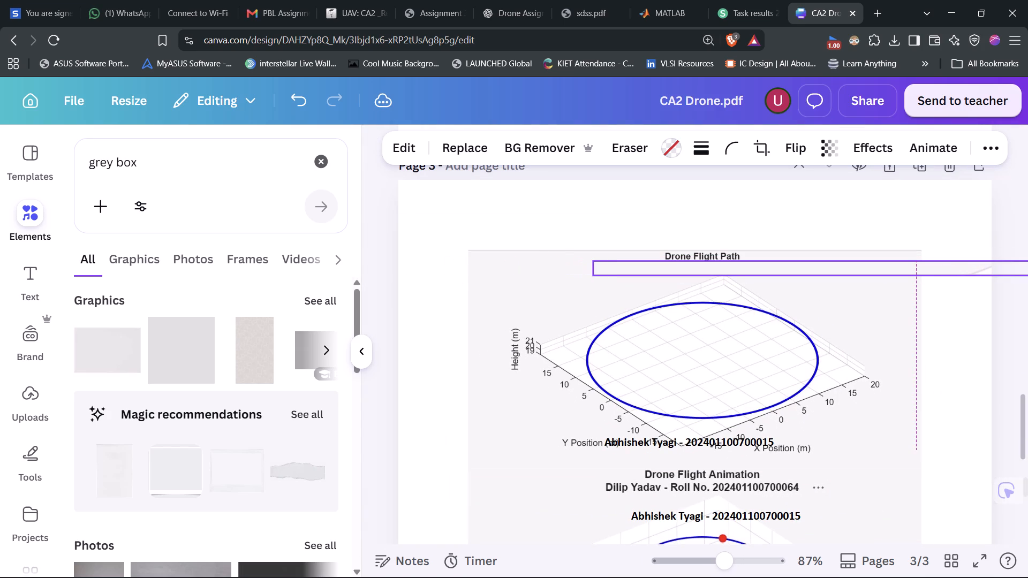
drag(934, 310, 952, 310)
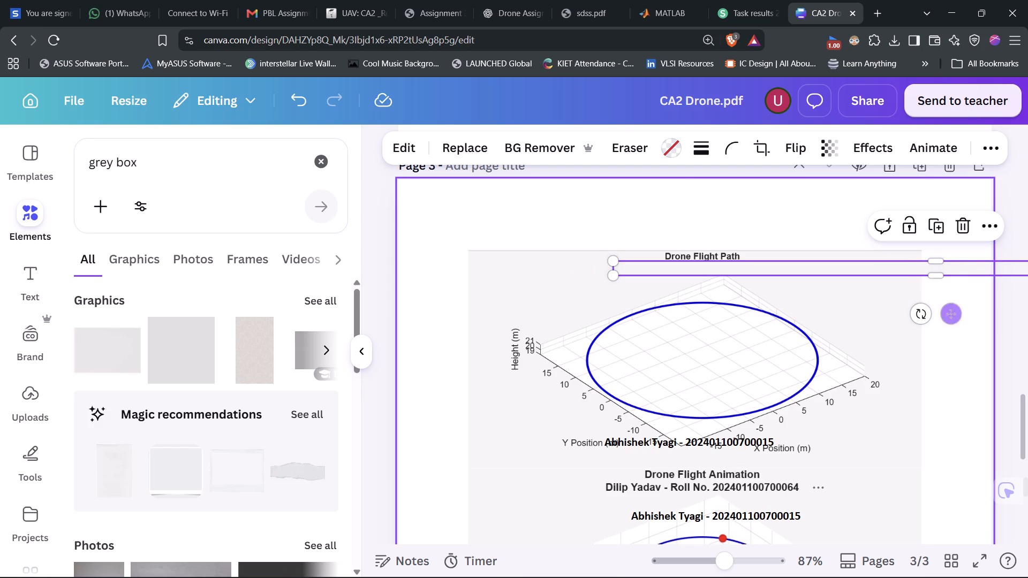
Duplicate the cover strip and place the copy over the old name and roll number line under the Drone Flight Animation title.
click(936, 229)
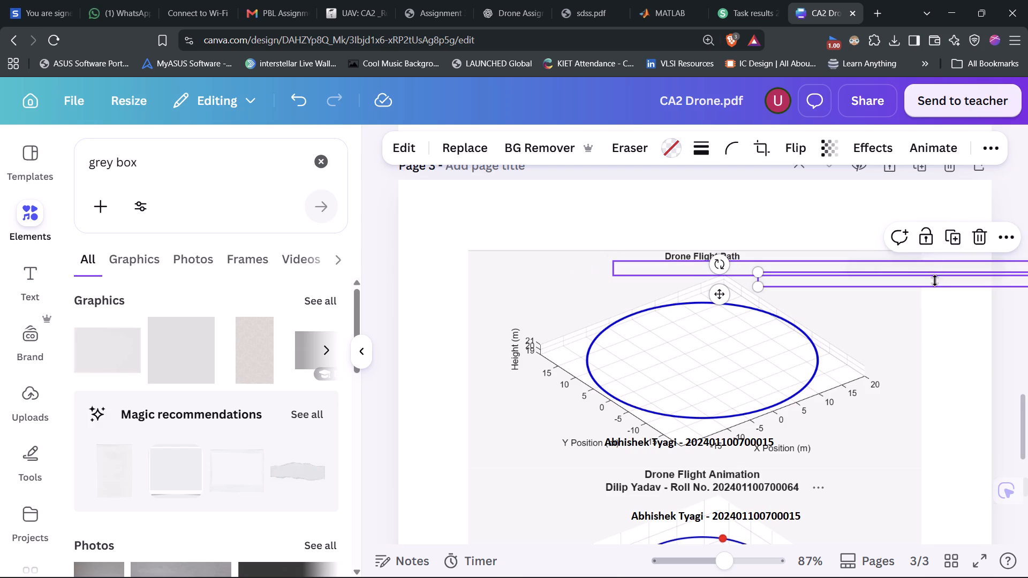
drag(723, 287, 709, 378)
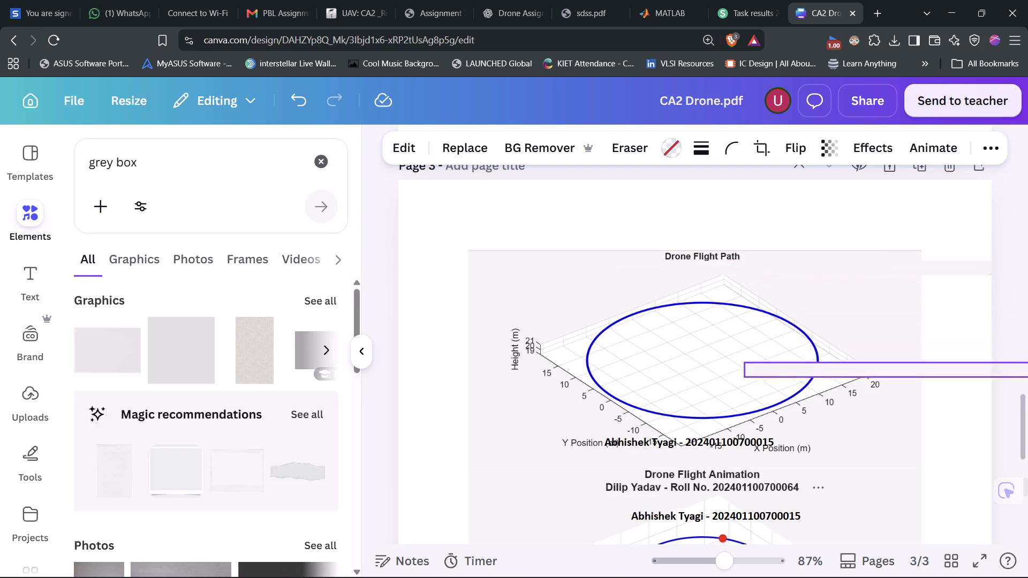
drag(709, 378, 542, 504)
scroll(640, 413, down, 2)
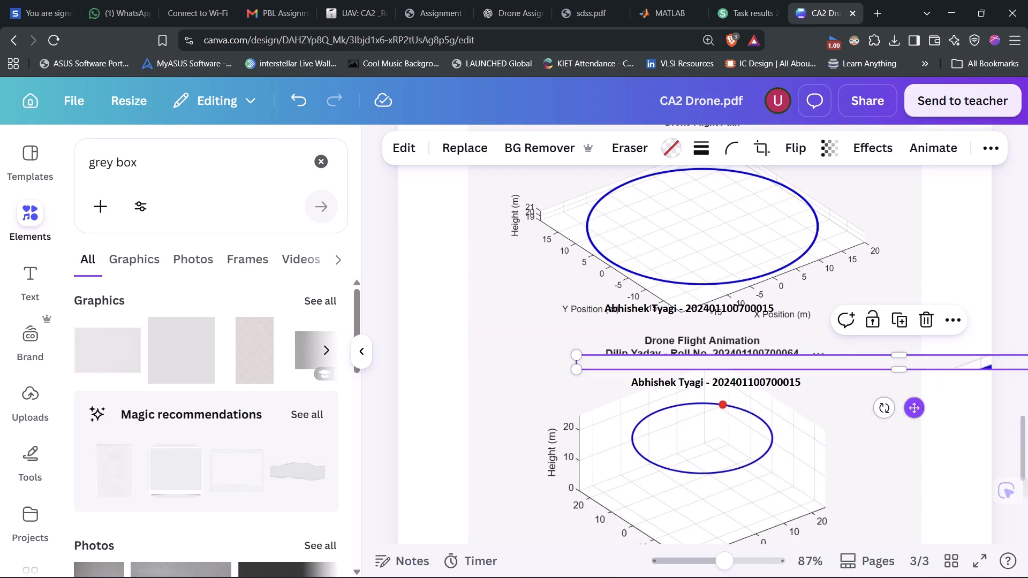
drag(913, 415, 940, 403)
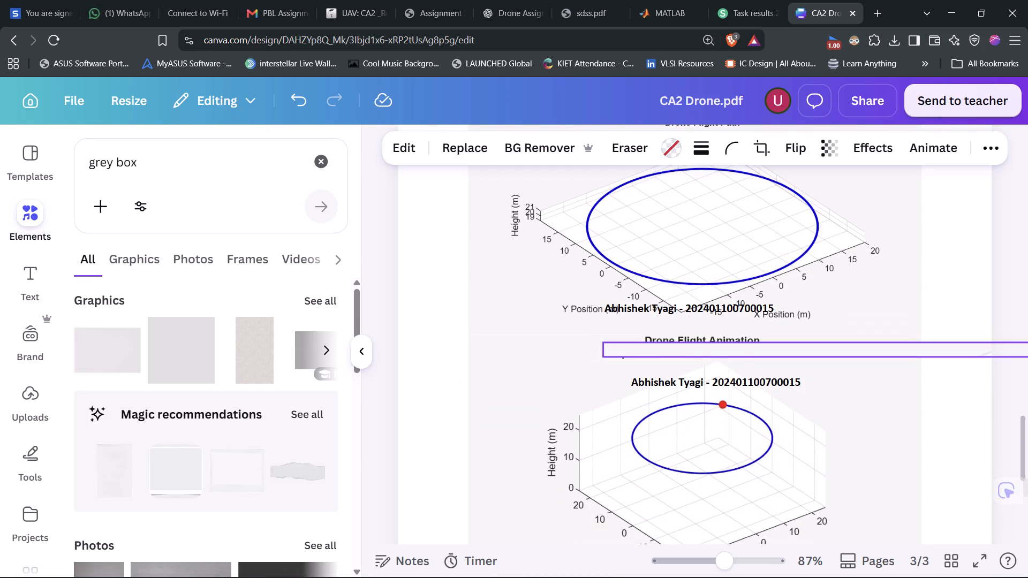
drag(940, 403, 934, 408)
click(965, 416)
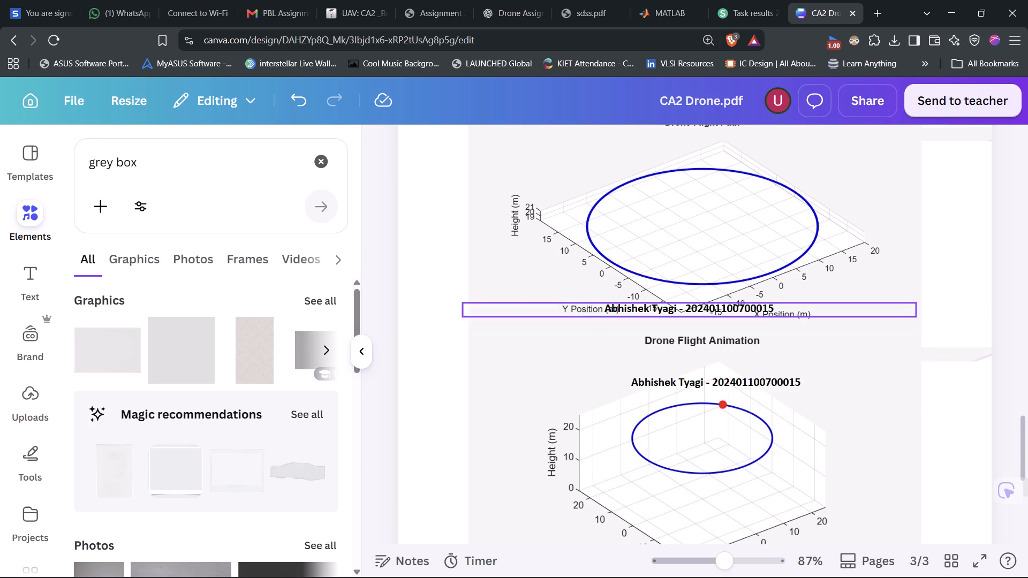
Move the student's own name and roll number text up, closer to the Drone Flight Animation title.
click(742, 384)
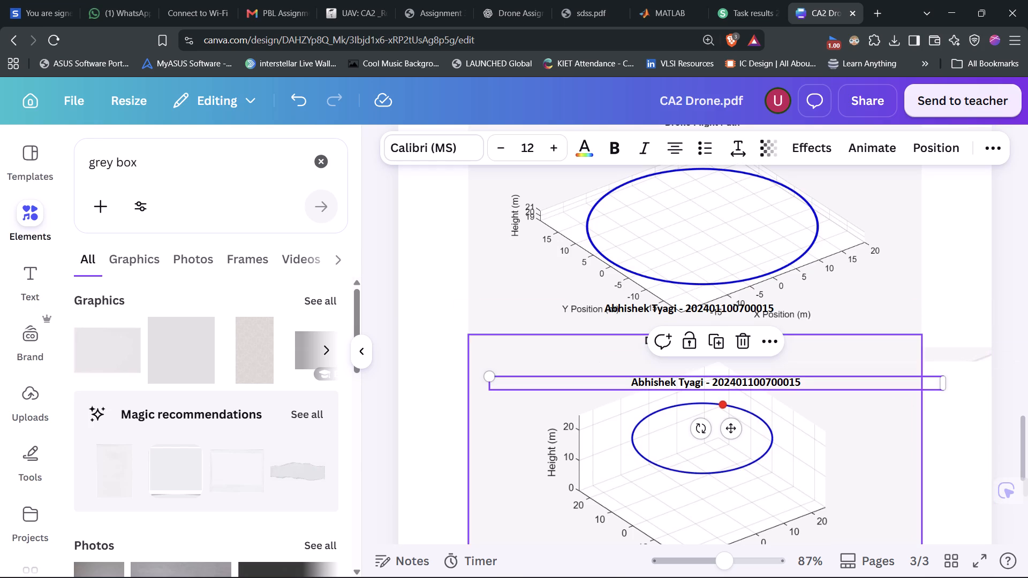
drag(732, 435, 737, 411)
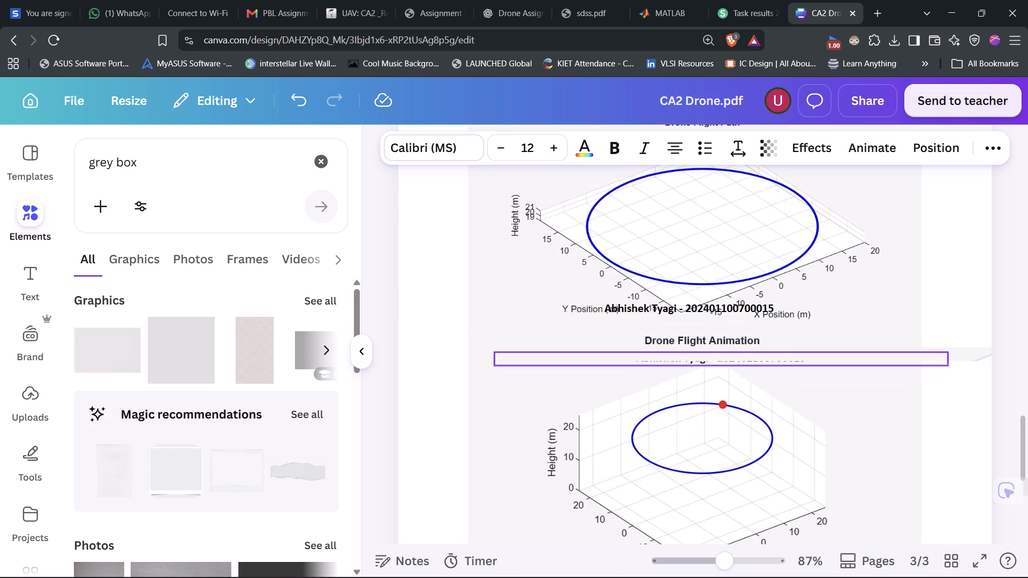
drag(737, 411, 738, 427)
Show the page's layer list and select the cover strip under the Drone Flight Animation title.
click(771, 326)
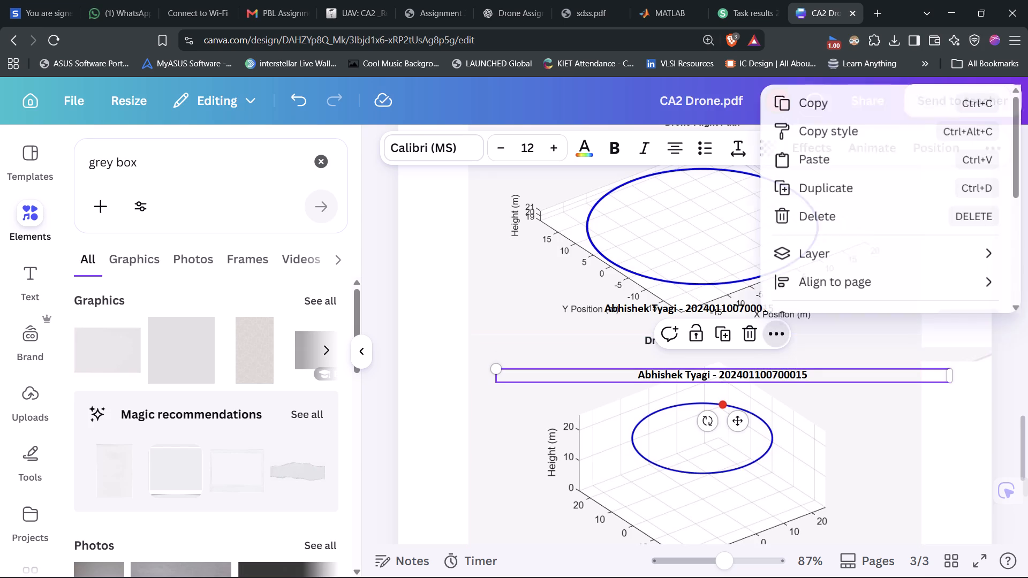
click(834, 252)
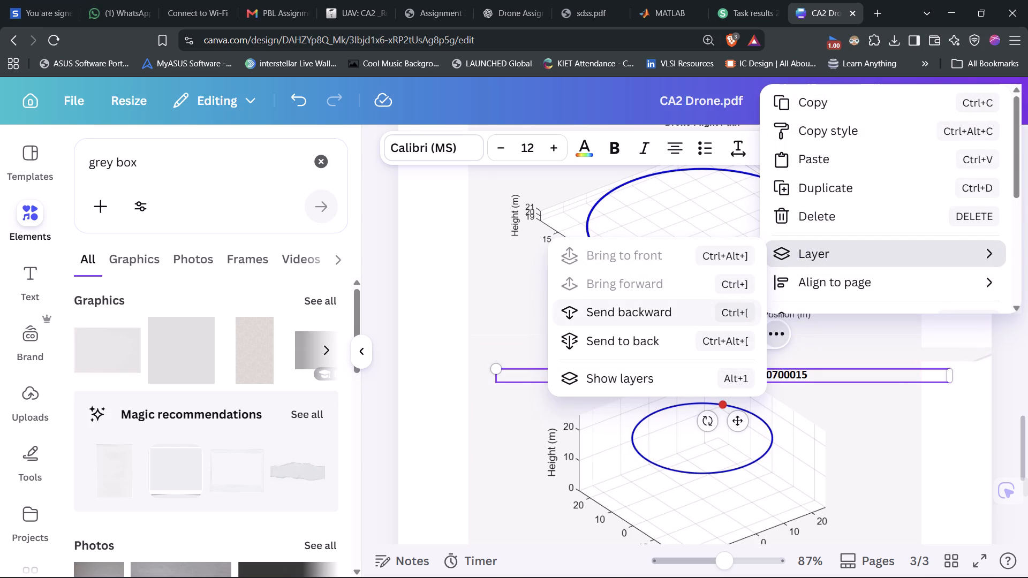
click(651, 374)
click(862, 348)
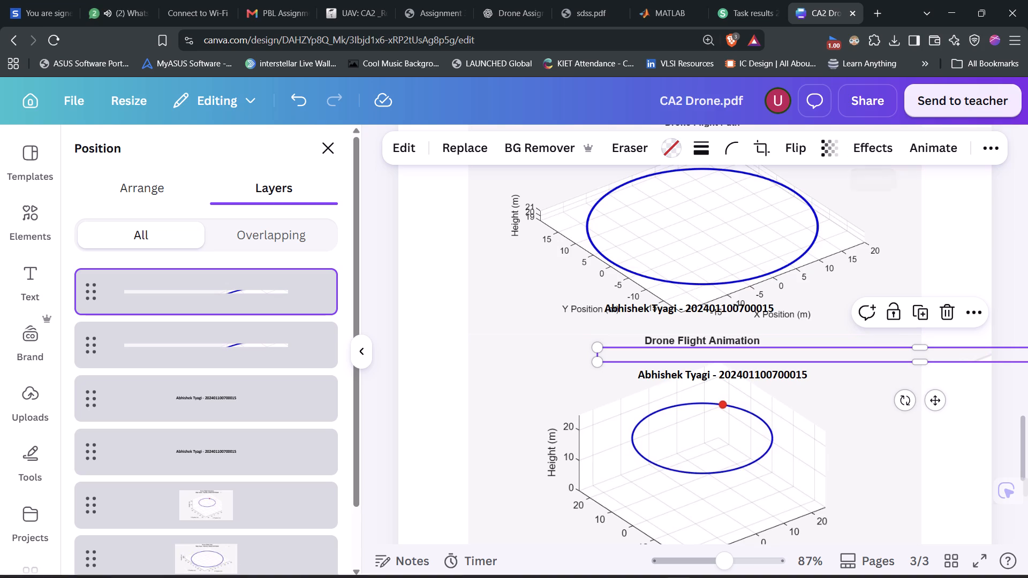
Switch to a File Explorer window.
click(126, 0)
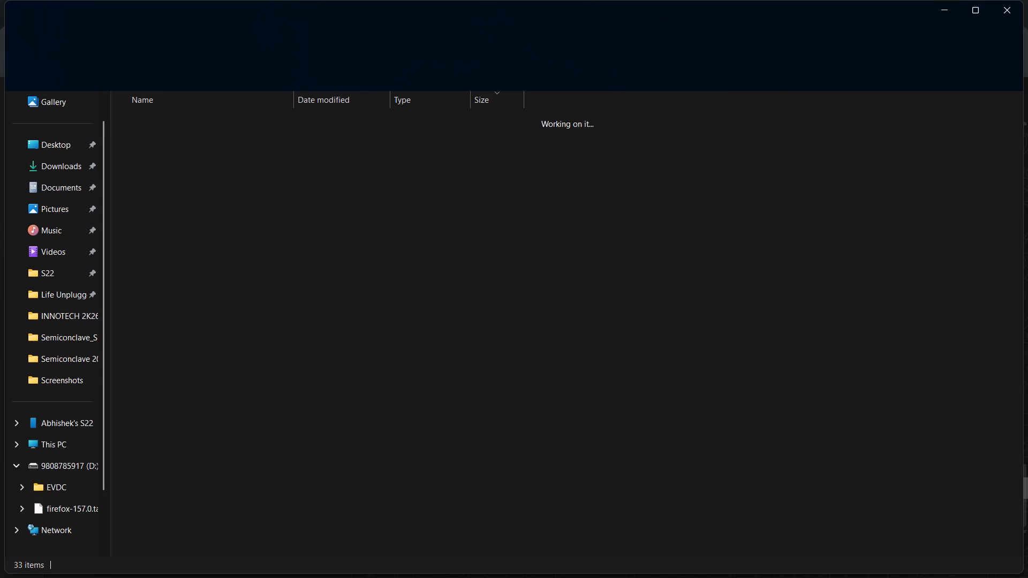
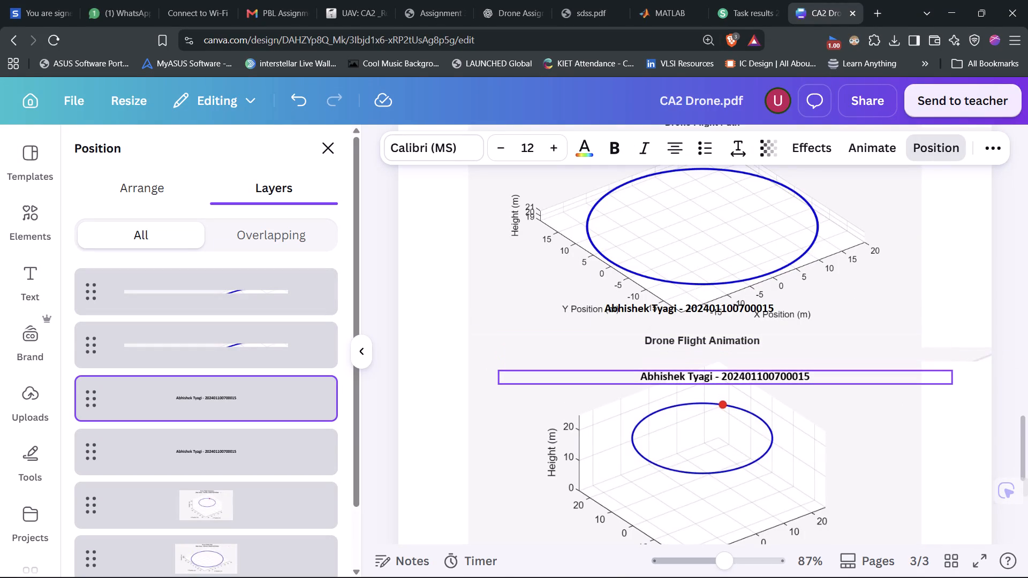
Move the lower name and roll number text directly under the Drone Flight Animation title and bring it to the front of the layers.
drag(742, 427, 737, 406)
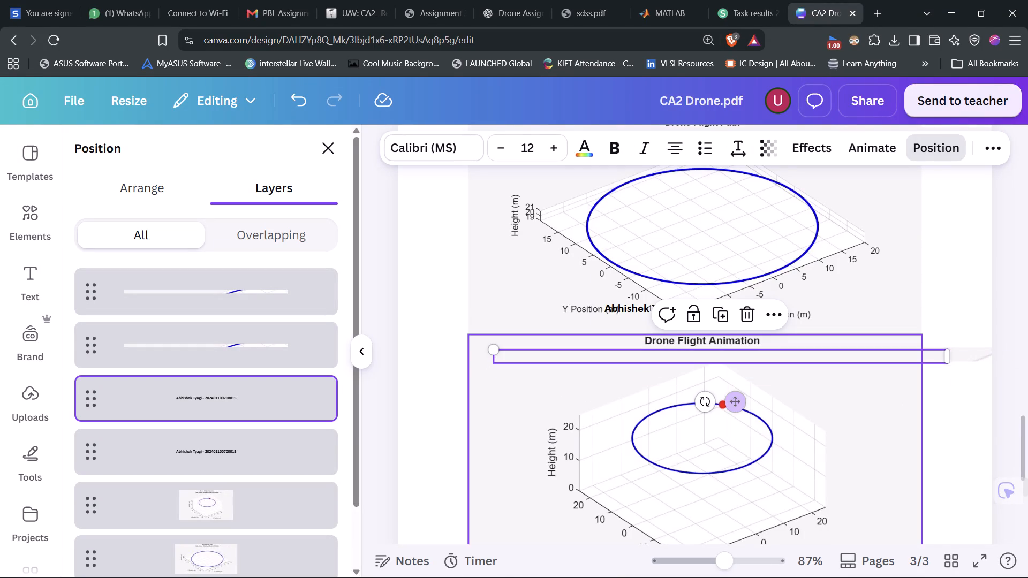
click(770, 311)
click(826, 512)
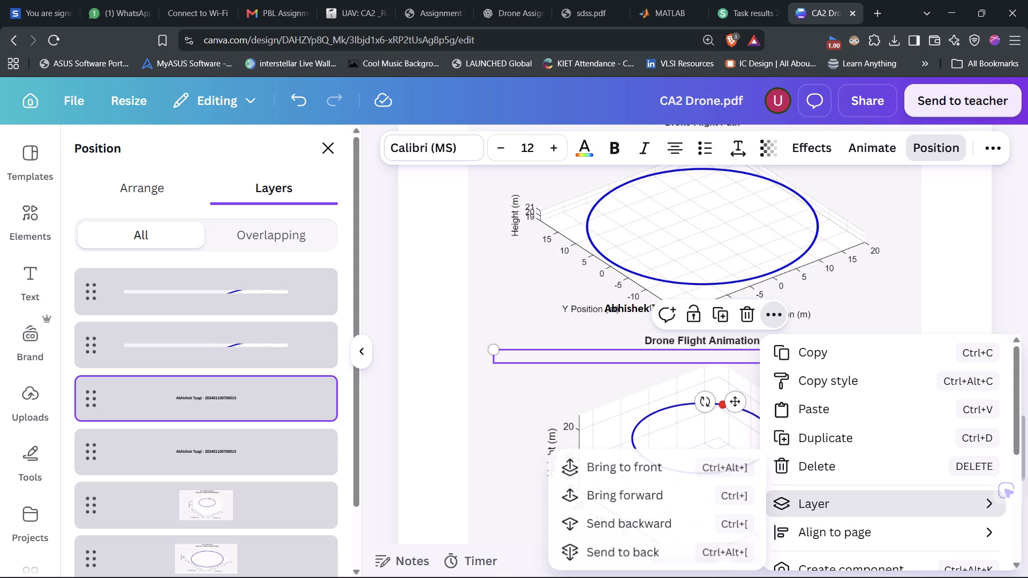
click(649, 474)
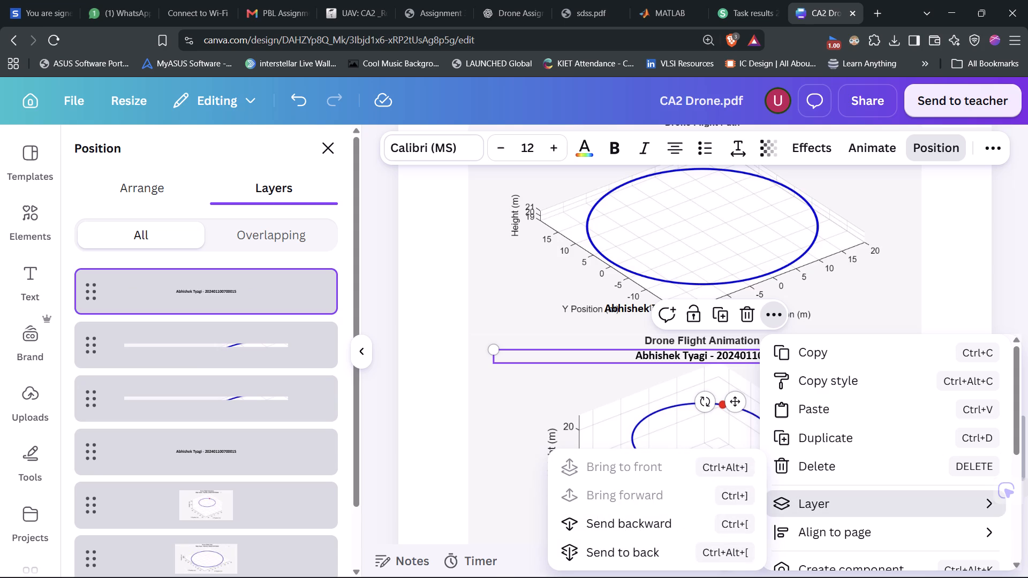
Duplicate the student's name and roll number text under the Drone Flight Animation title and place the copy just under the Drone Flight Path title.
click(958, 275)
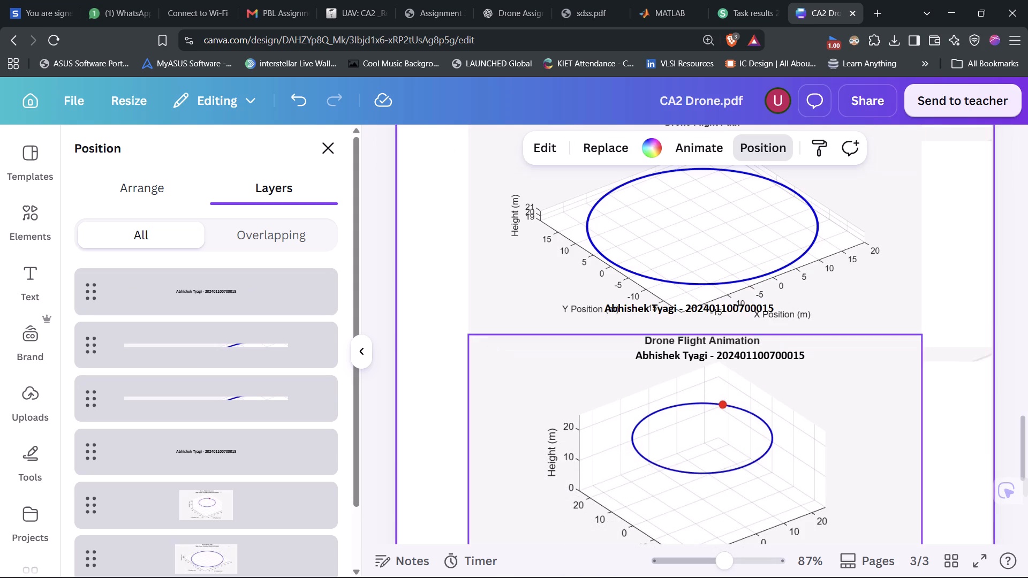
click(750, 354)
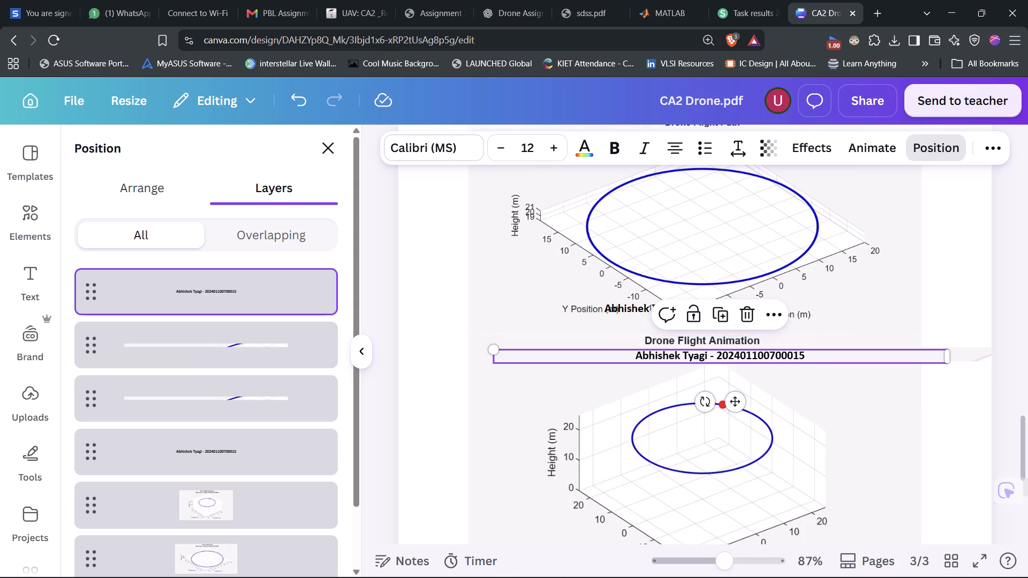
scroll(823, 351, up, 4)
scroll(823, 351, down, 5)
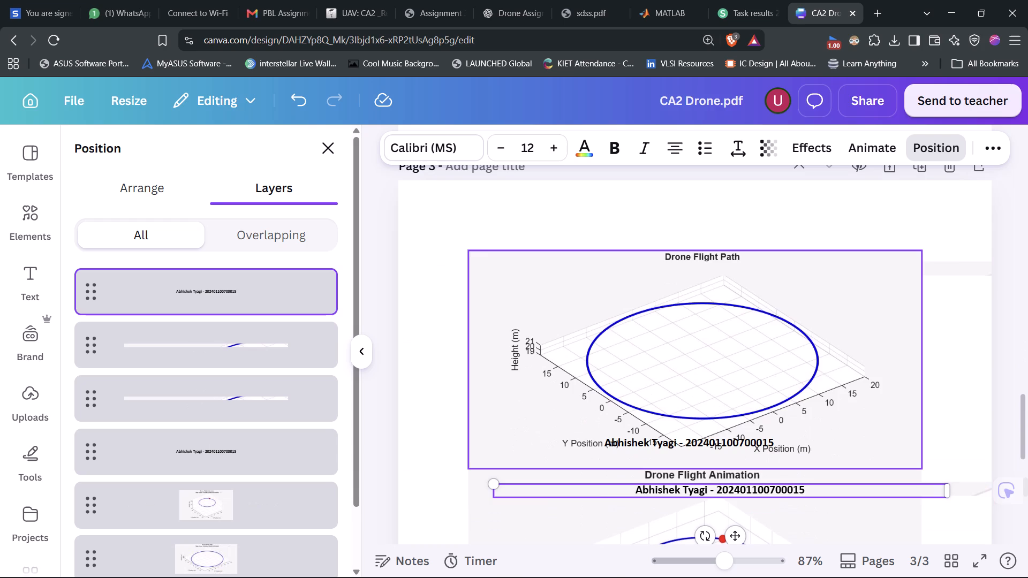
scroll(801, 396, down, 5)
scroll(807, 400, up, 4)
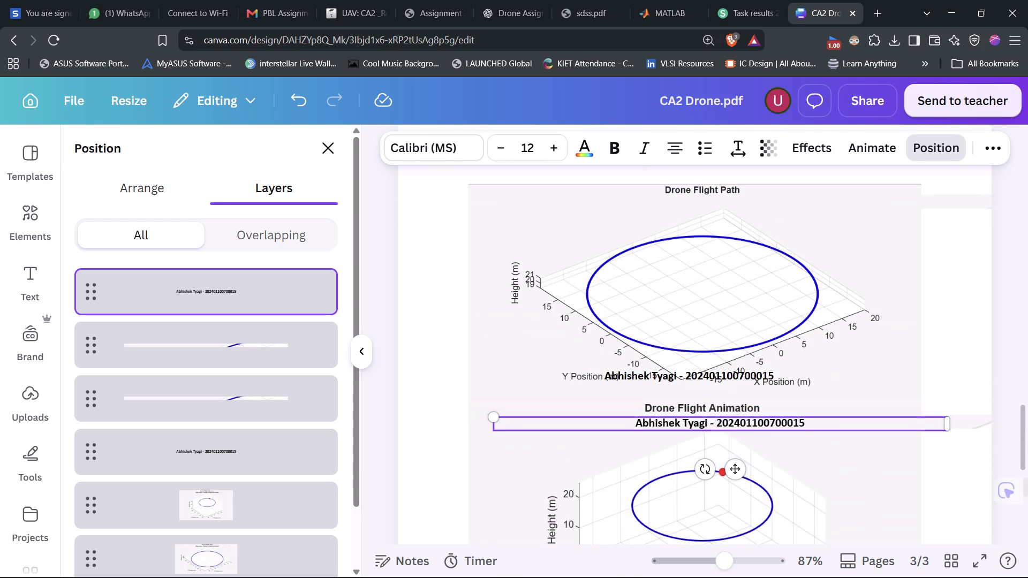
click(760, 420)
click(946, 362)
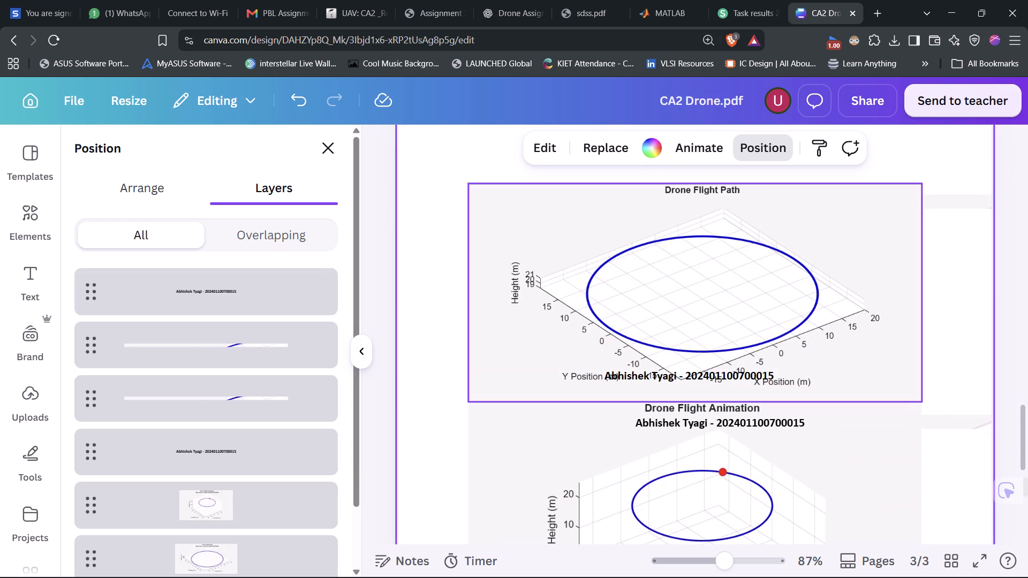
click(793, 430)
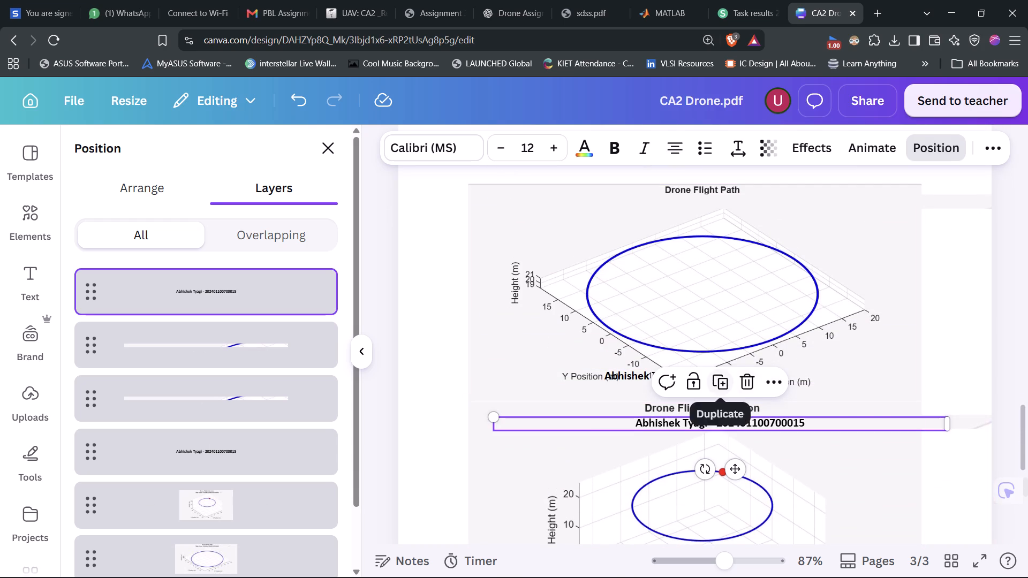
click(725, 389)
drag(741, 481, 734, 385)
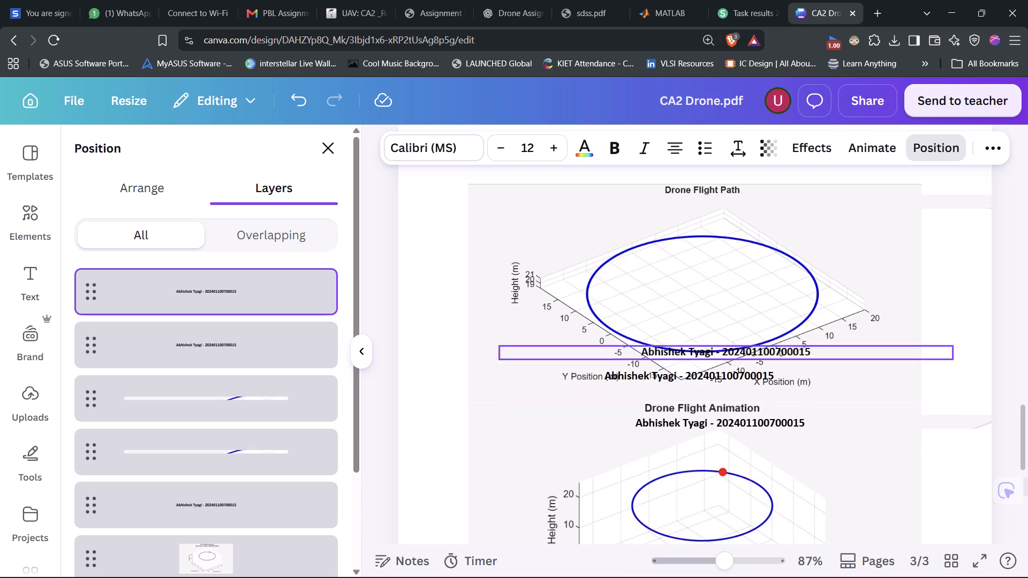
drag(734, 385, 735, 251)
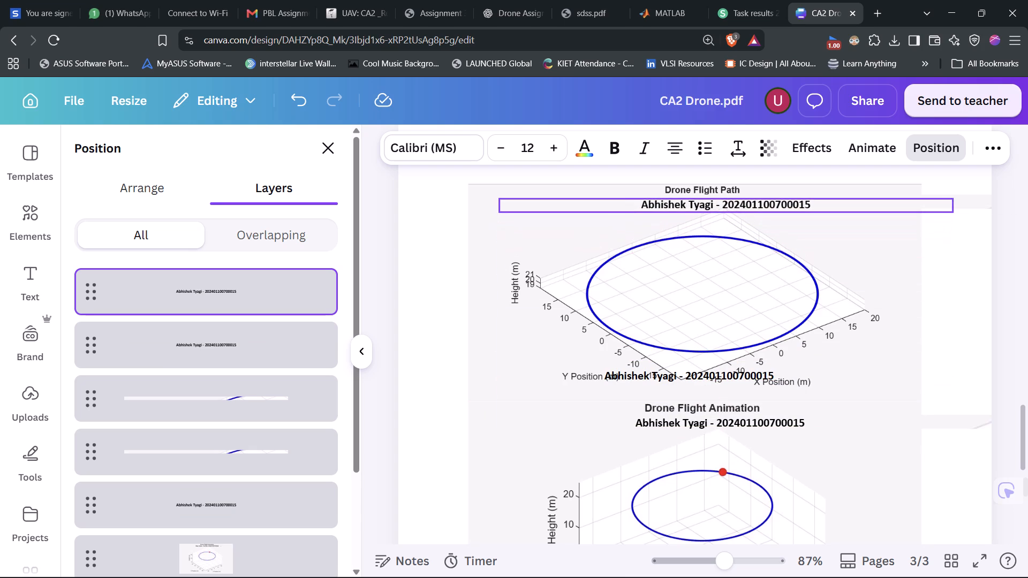
drag(735, 251, 736, 249)
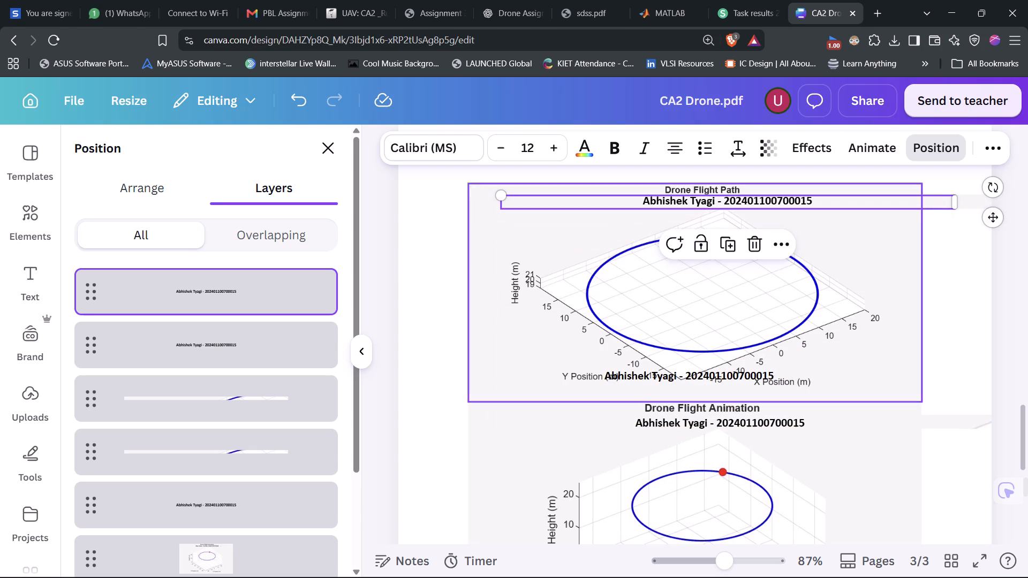
Nudge the copied name and roll number text left in small steps to line it up under the Drone Flight Path title.
click(936, 249)
click(823, 200)
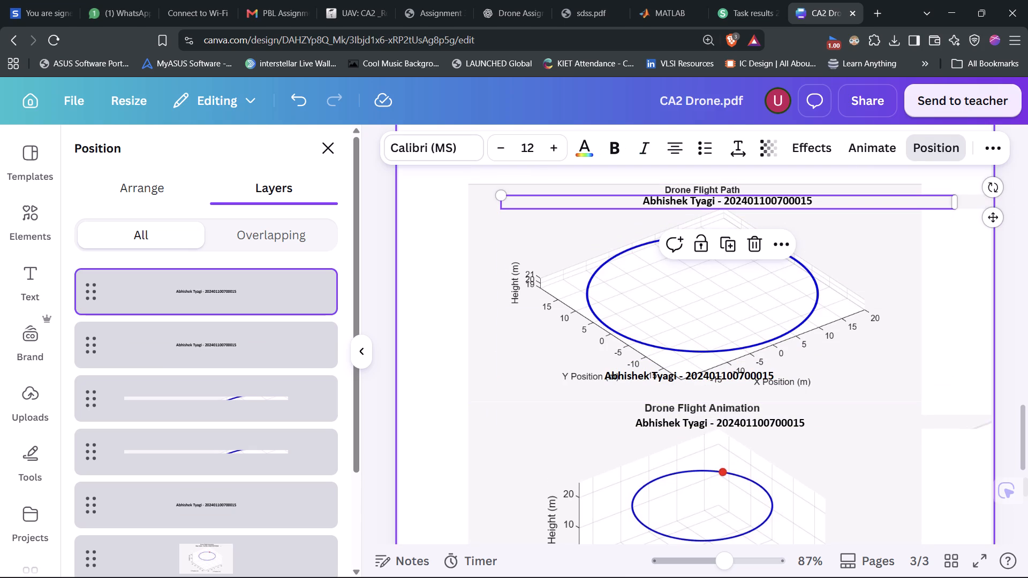
key(Left)
key(Left)
key(Left)
key(Left)
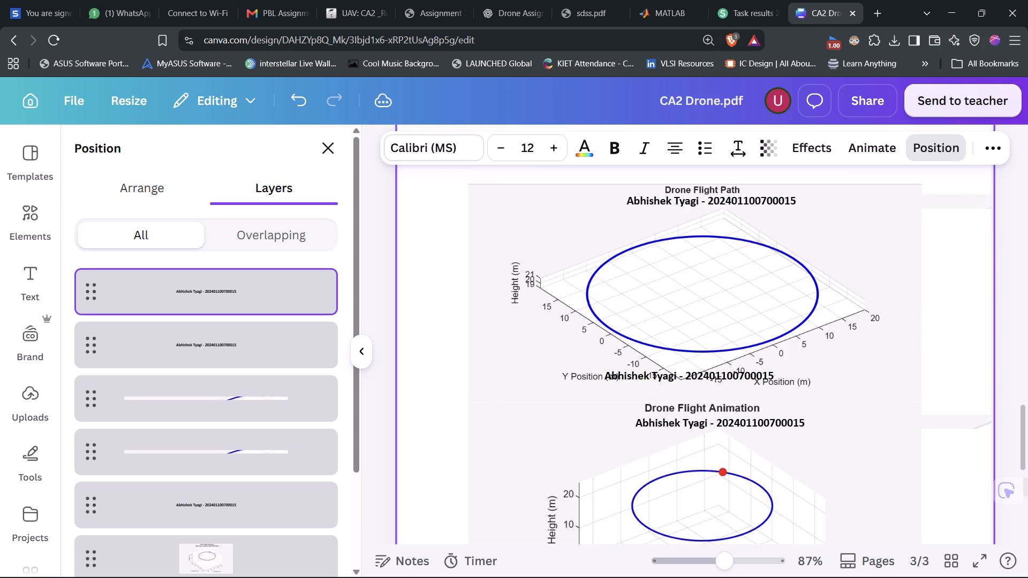
key(Left)
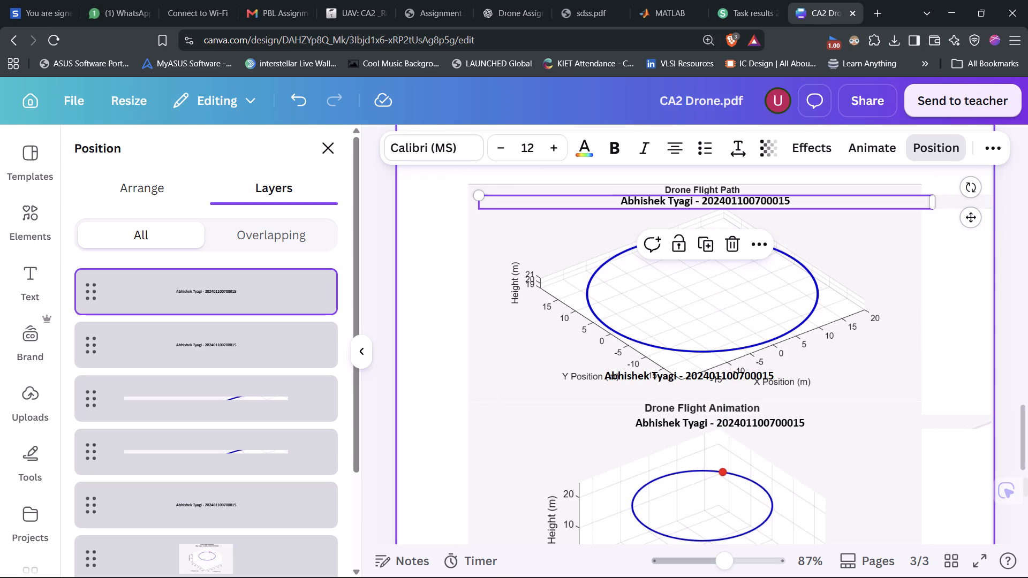
Delete the stray name and roll number text overlapping the axis labels at the bottom of the Drone Flight Path plot.
click(755, 372)
key(BackSpace)
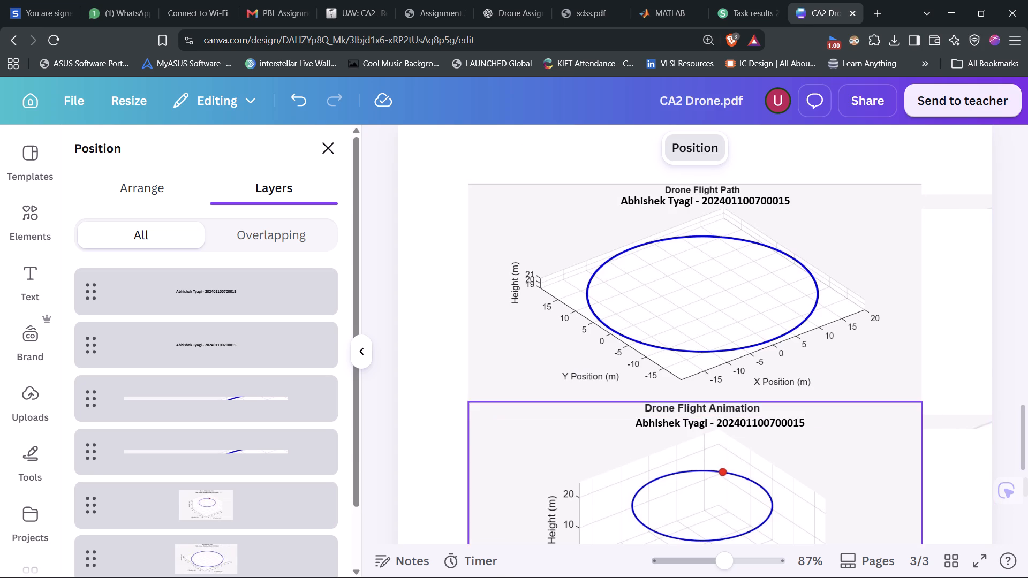
Nudge the name and roll number text under the Drone Flight Animation title slightly left to centre it below the title.
click(753, 427)
key(Left)
key(Left)
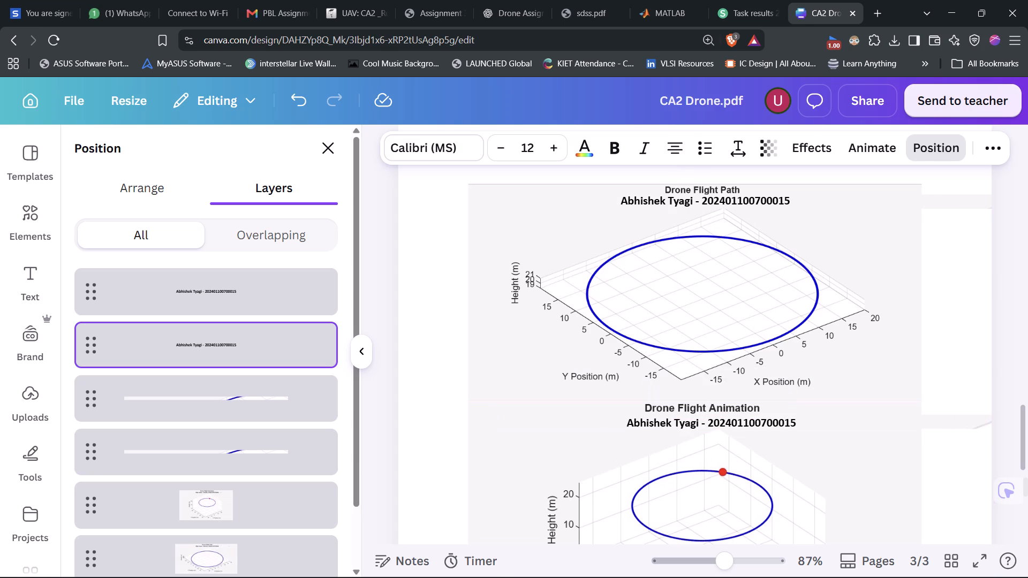
click(949, 301)
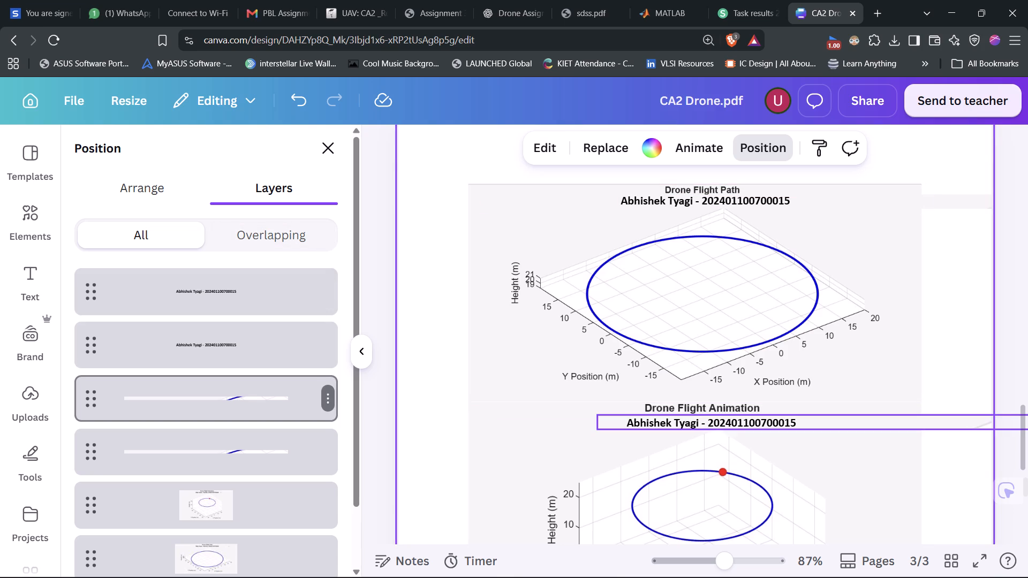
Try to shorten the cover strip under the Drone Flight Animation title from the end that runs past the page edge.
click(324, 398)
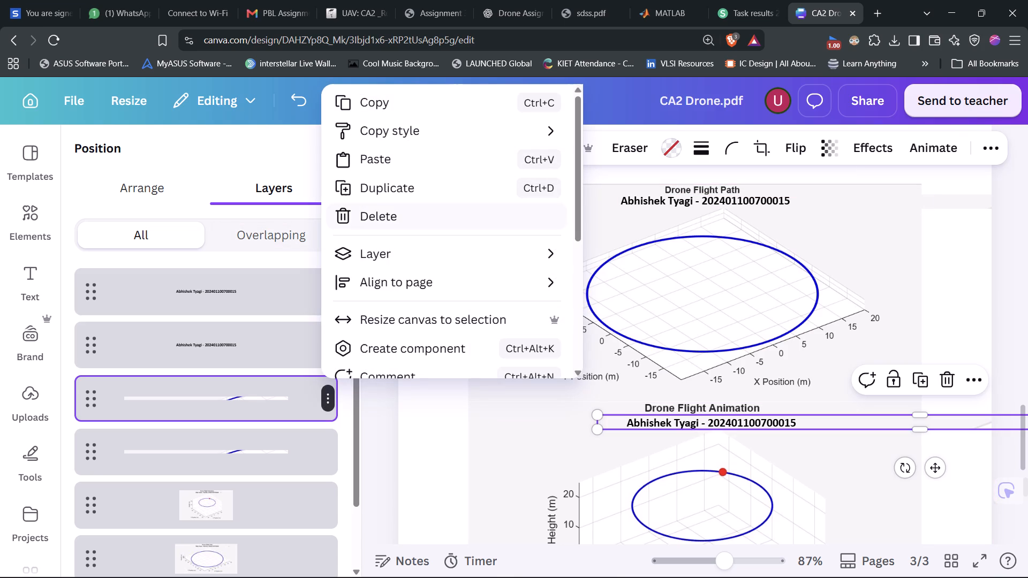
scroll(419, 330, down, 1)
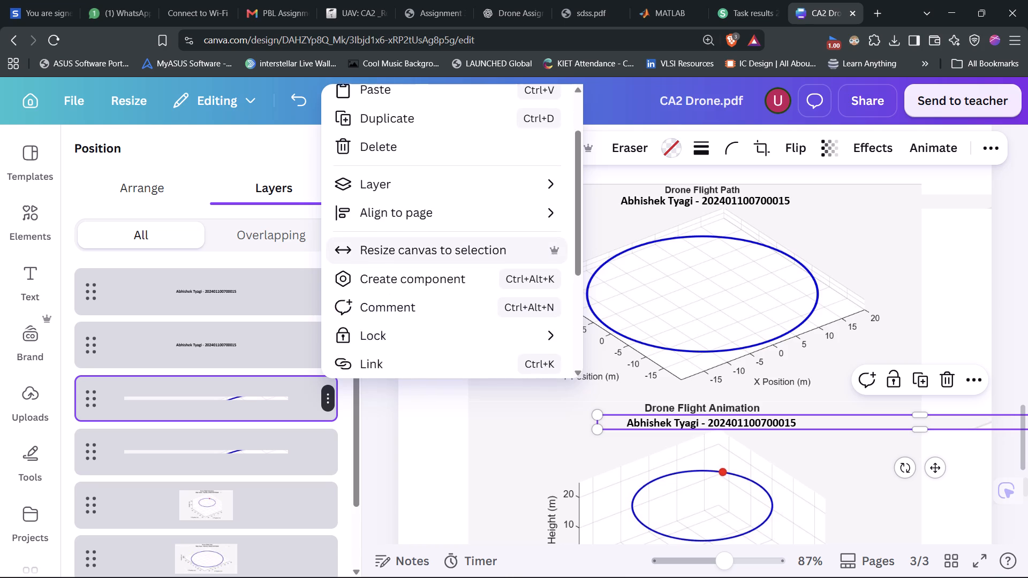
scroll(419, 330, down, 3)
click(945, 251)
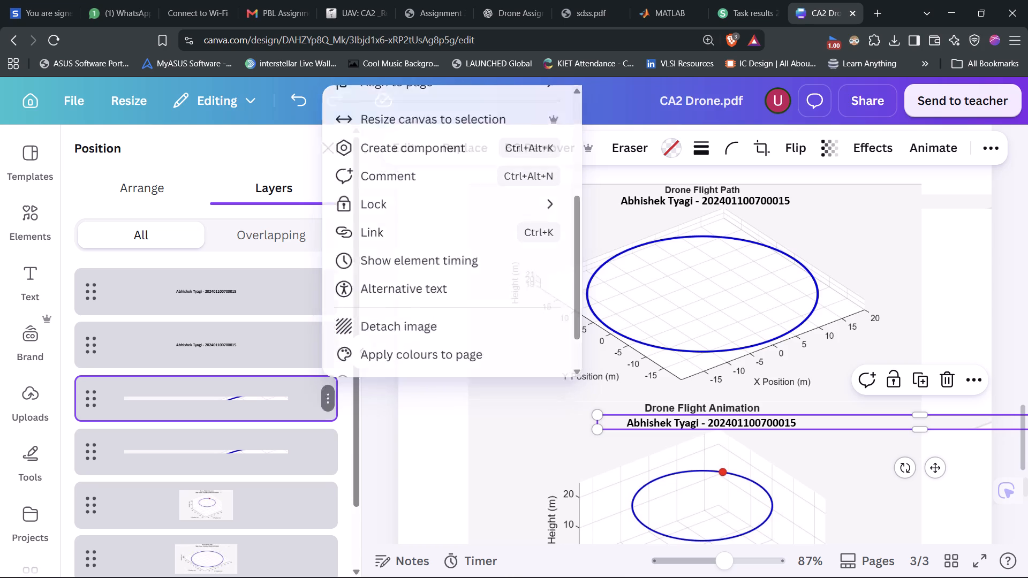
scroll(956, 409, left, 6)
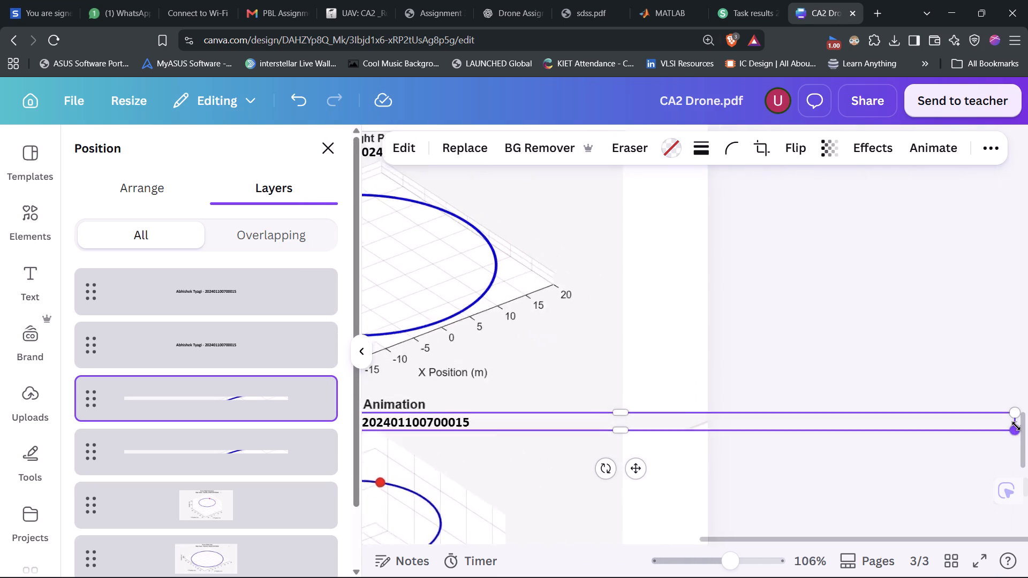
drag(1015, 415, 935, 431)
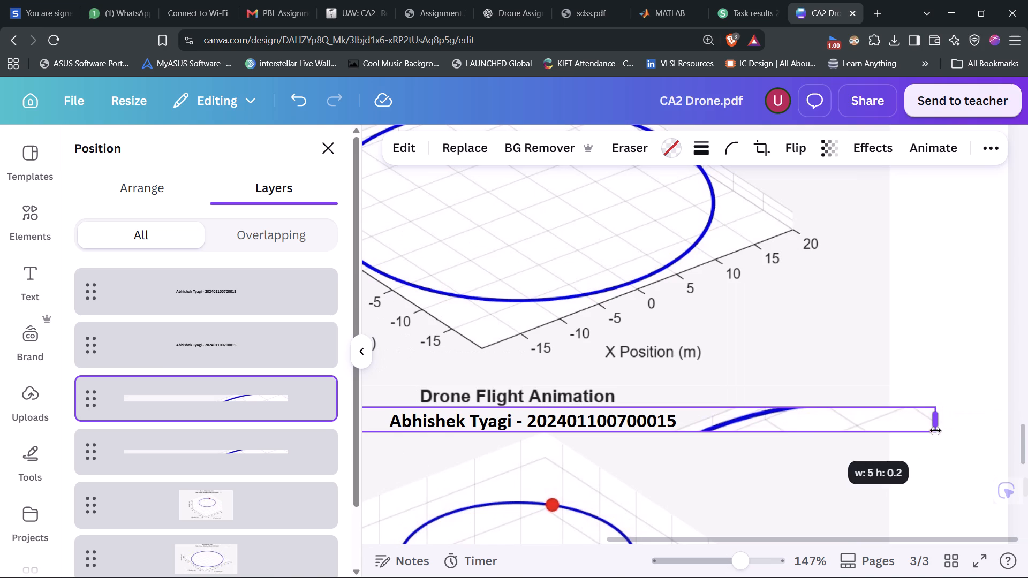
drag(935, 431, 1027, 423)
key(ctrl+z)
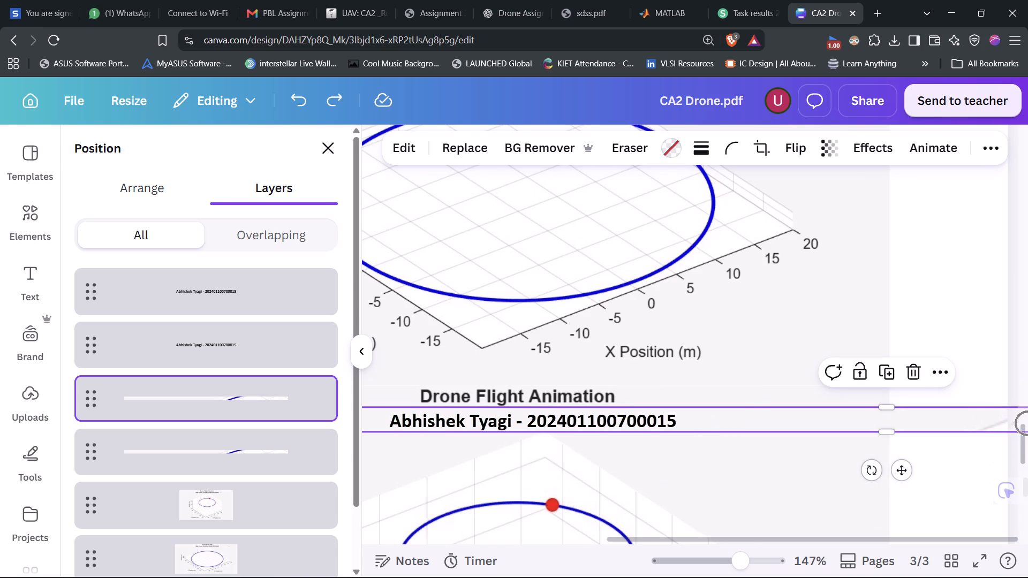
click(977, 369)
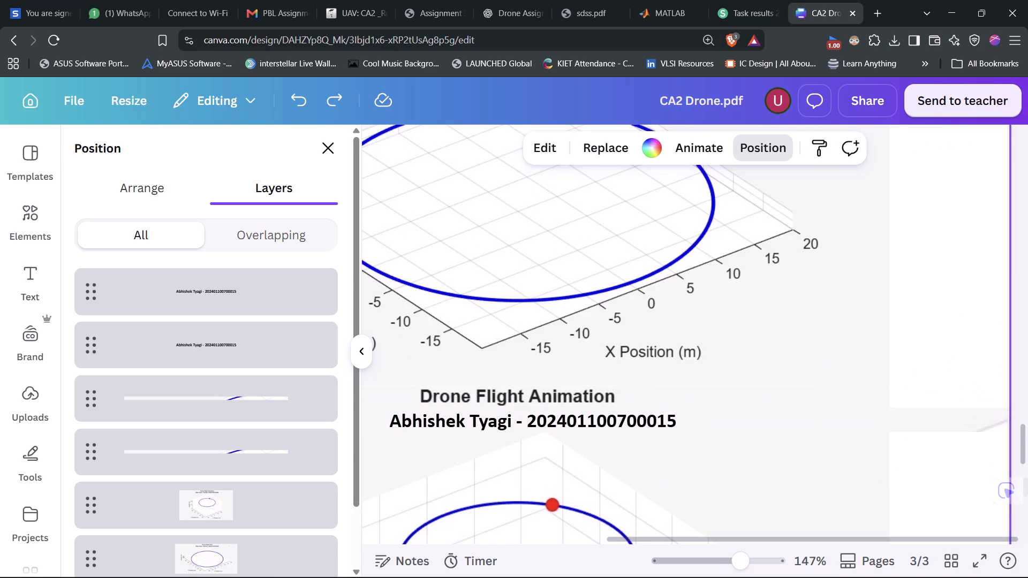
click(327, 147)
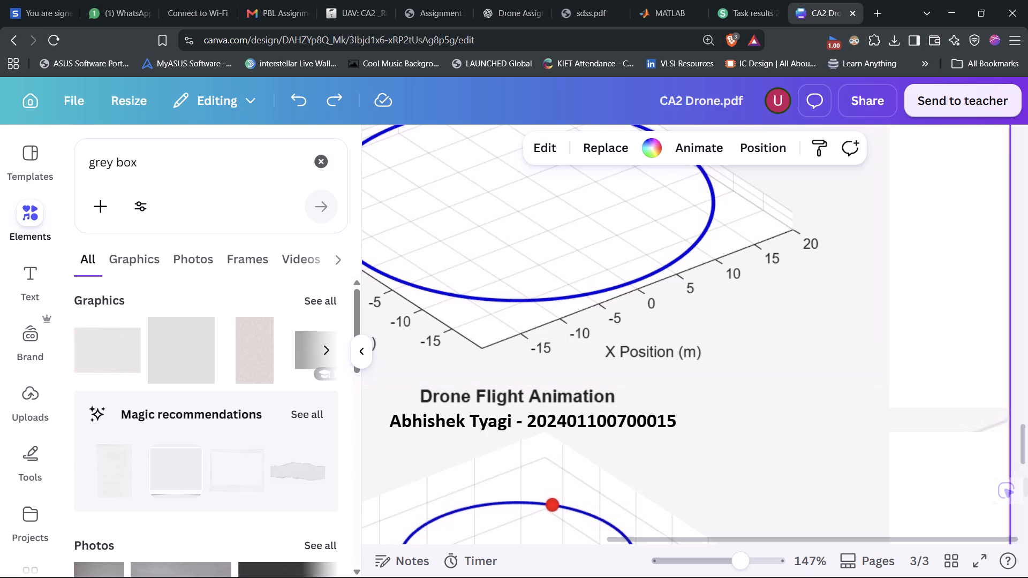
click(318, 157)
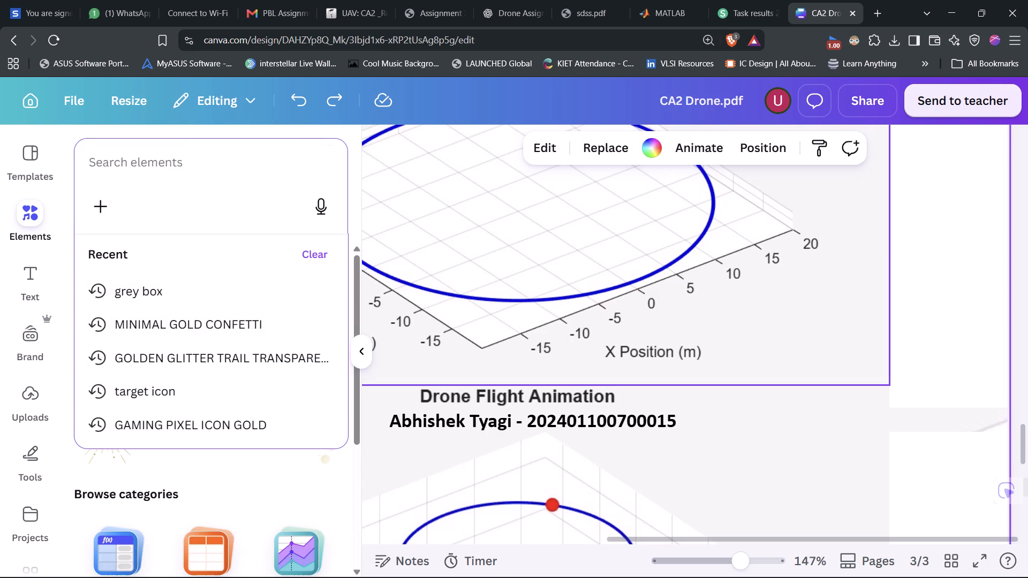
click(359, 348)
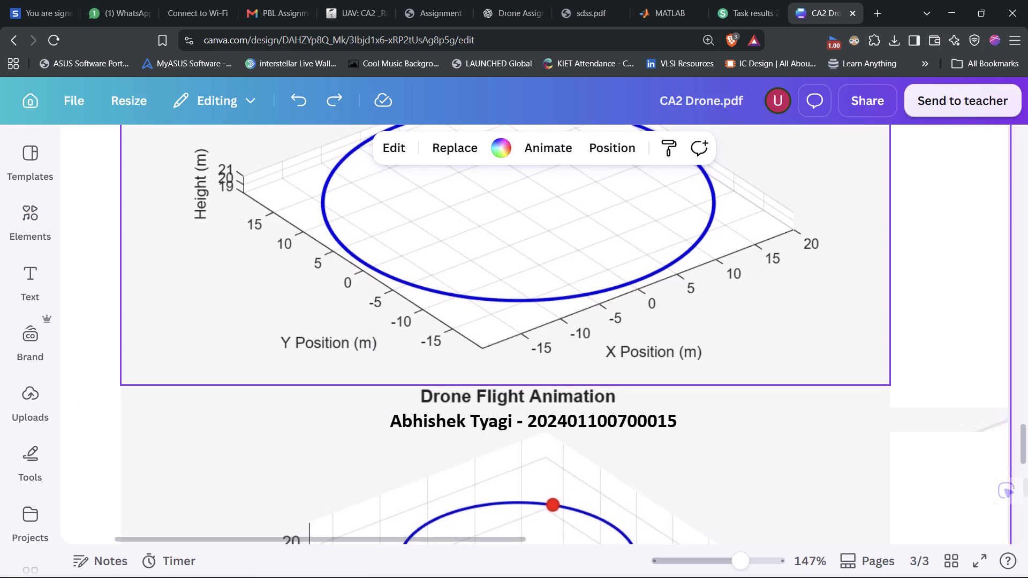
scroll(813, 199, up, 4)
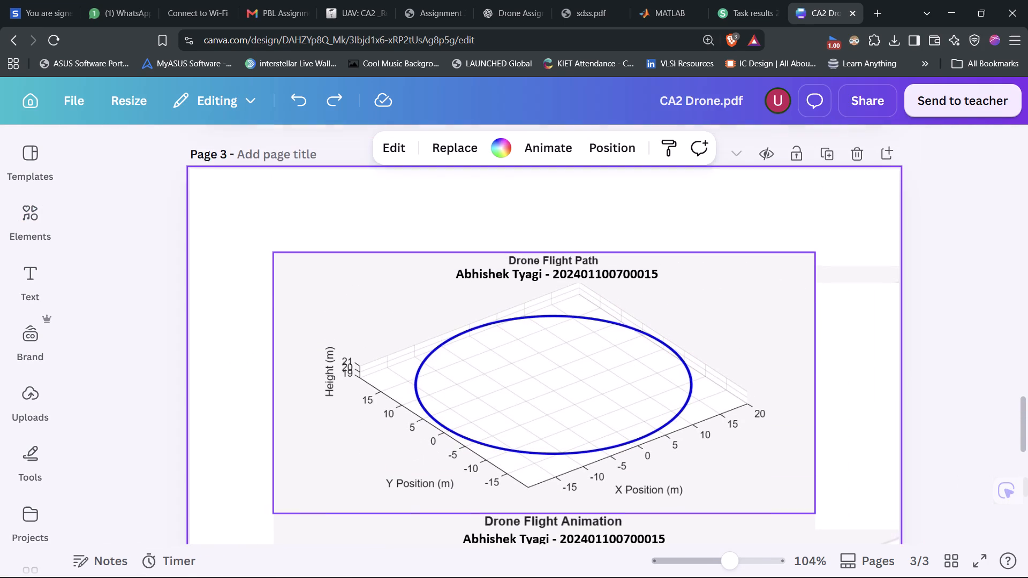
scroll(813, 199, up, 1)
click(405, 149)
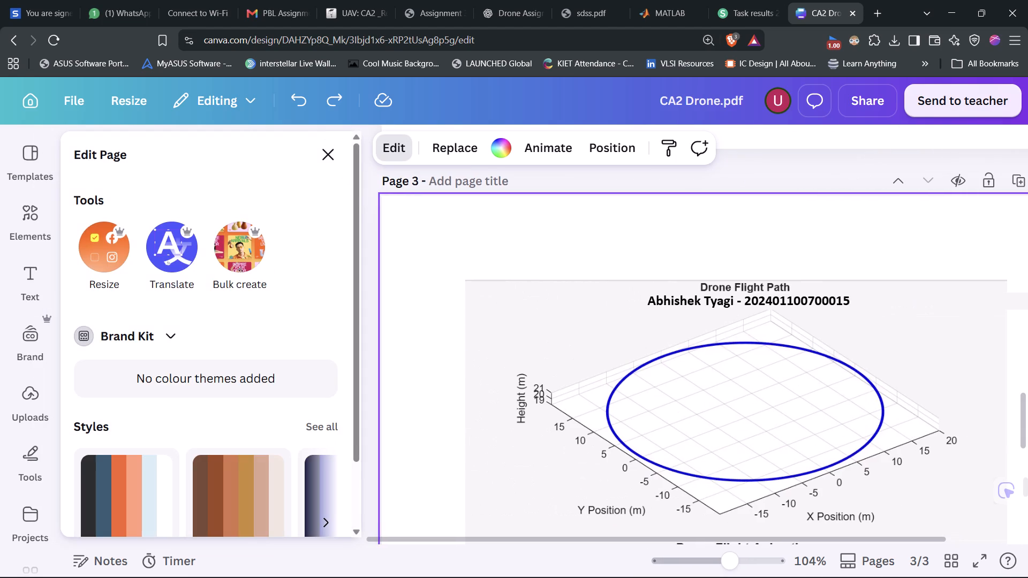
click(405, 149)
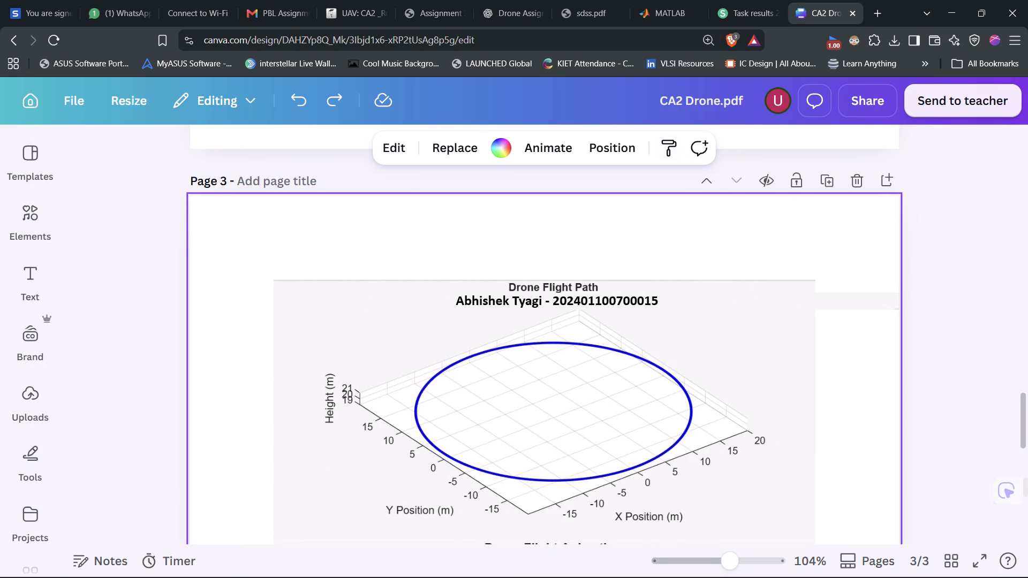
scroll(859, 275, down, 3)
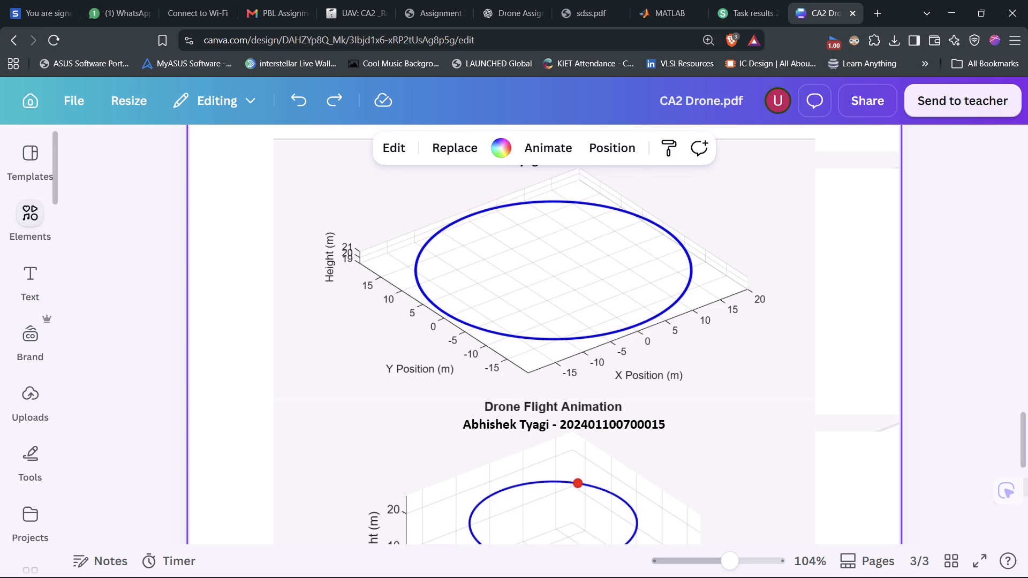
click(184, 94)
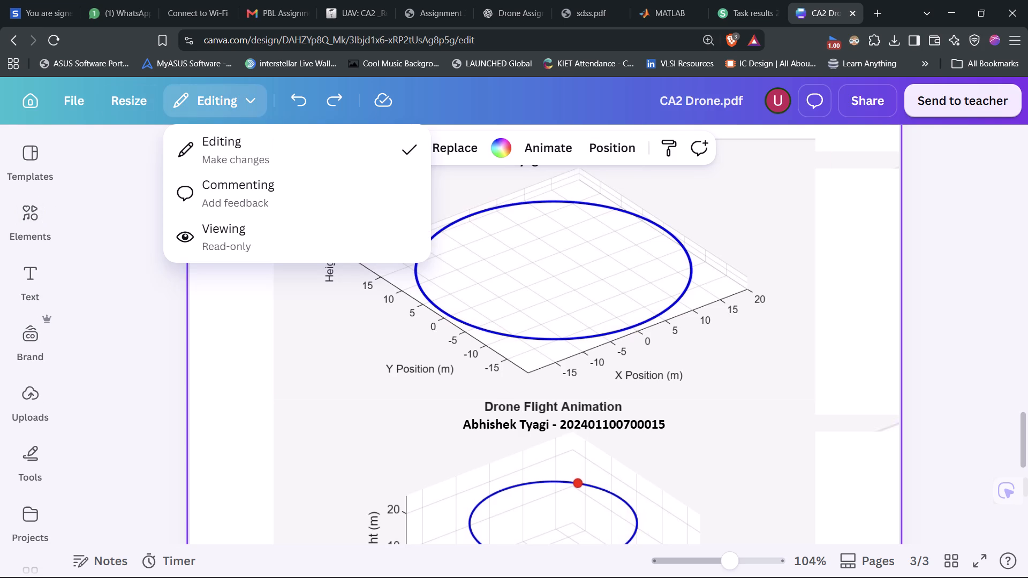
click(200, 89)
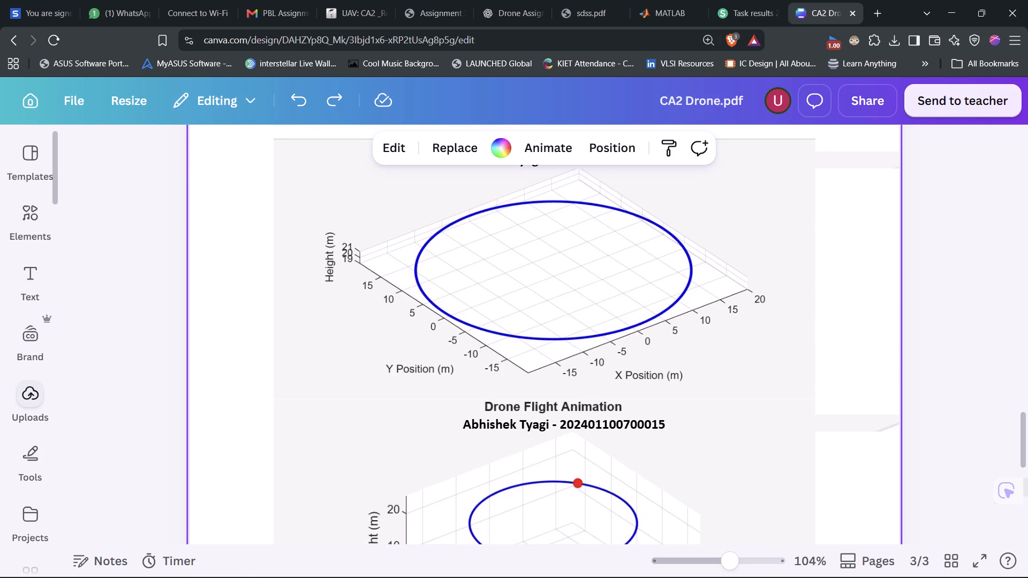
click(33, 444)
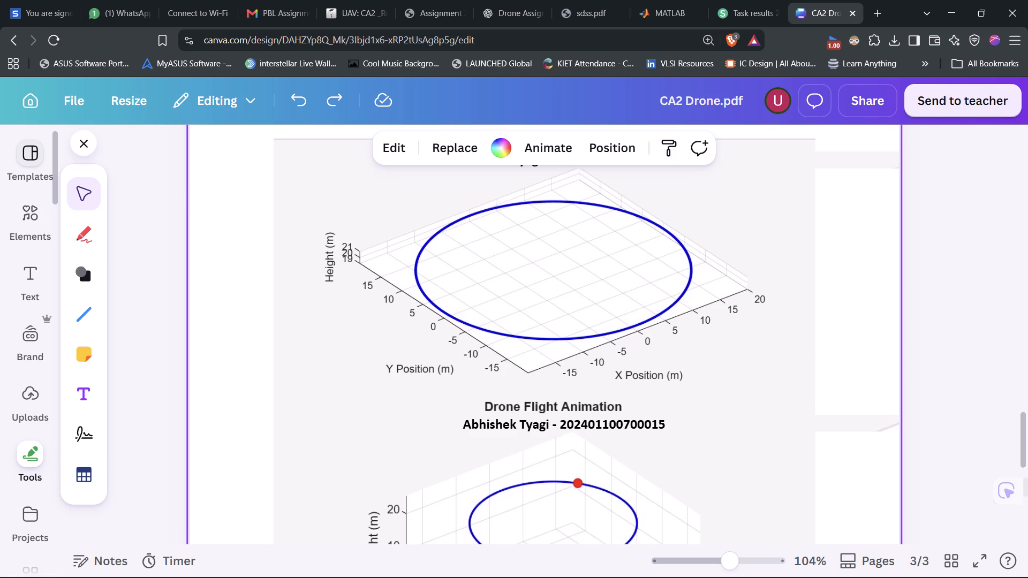
Search the design elements for "white box" and browse the results, including the shapes.
click(29, 203)
click(138, 155)
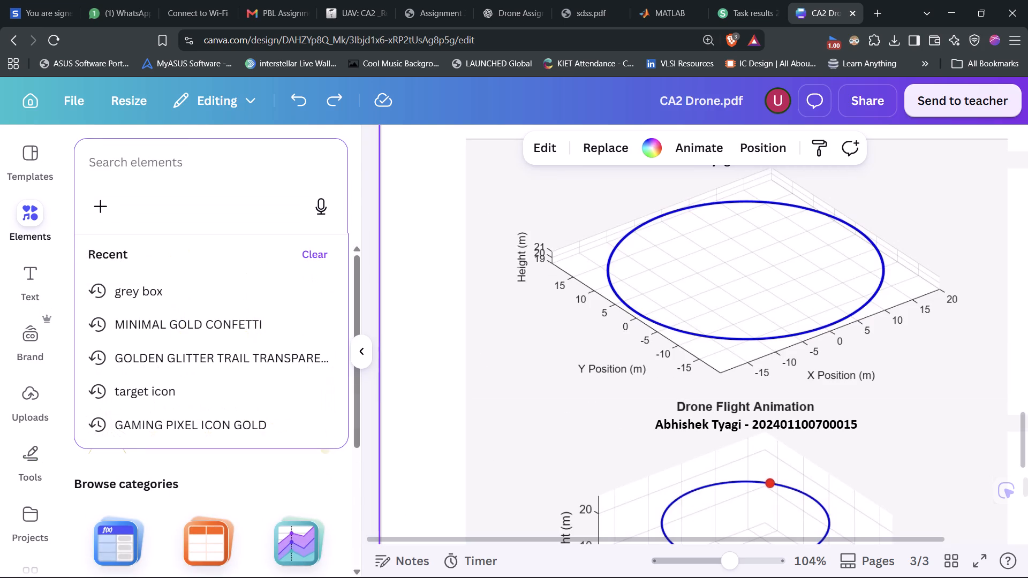
text(white box)
key(Return)
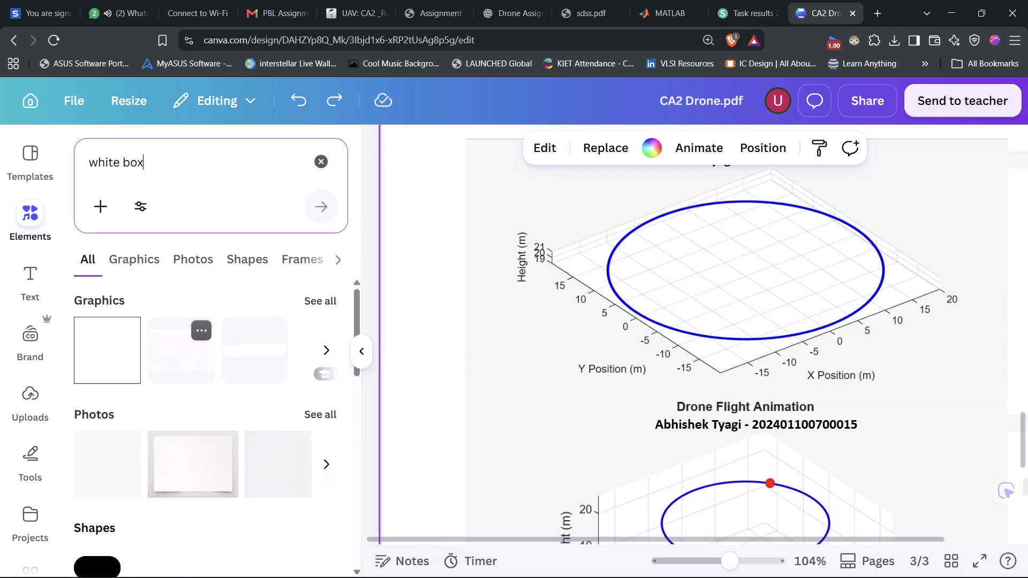
scroll(199, 329, down, 9)
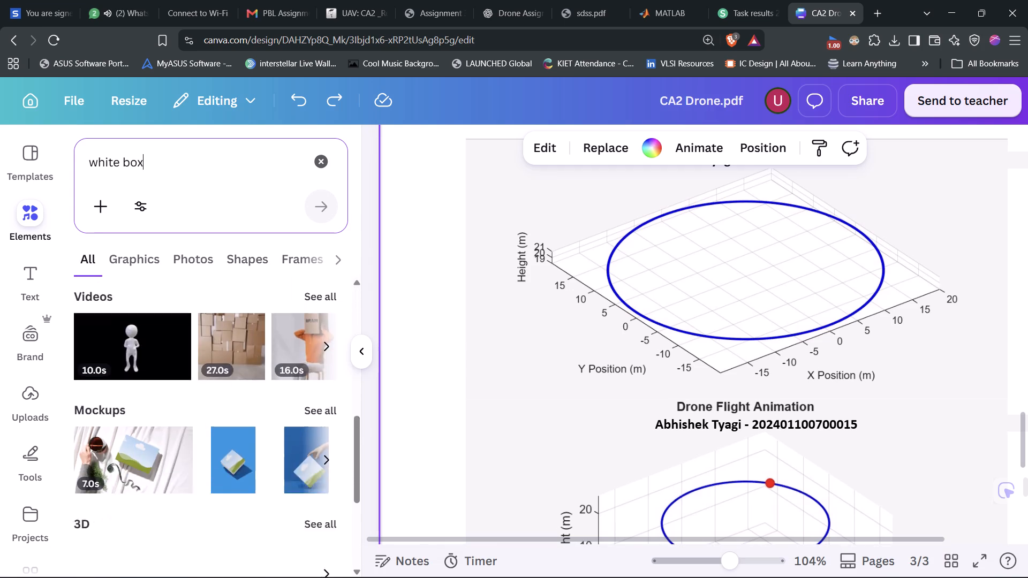
scroll(200, 357, up, 11)
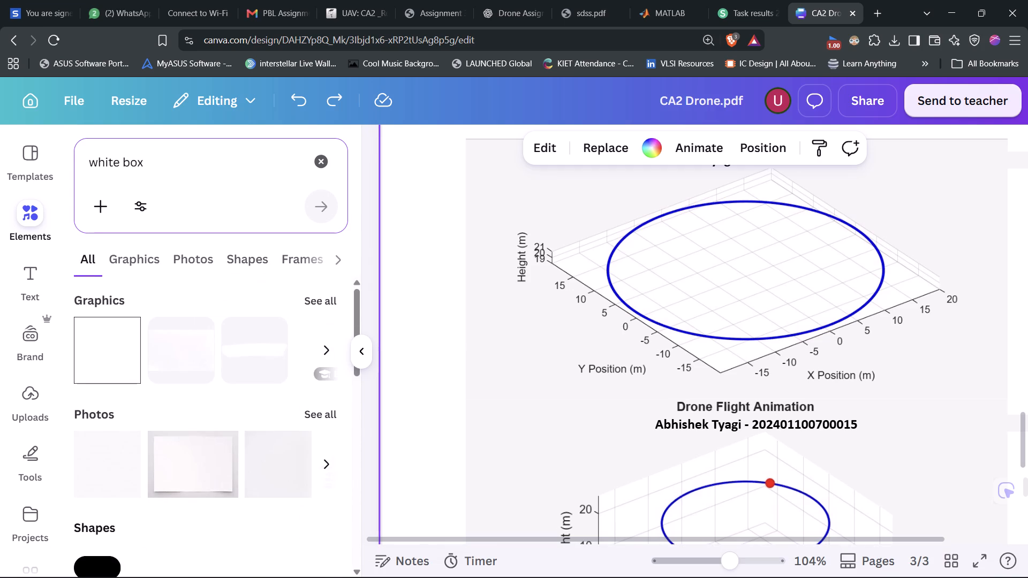
click(231, 261)
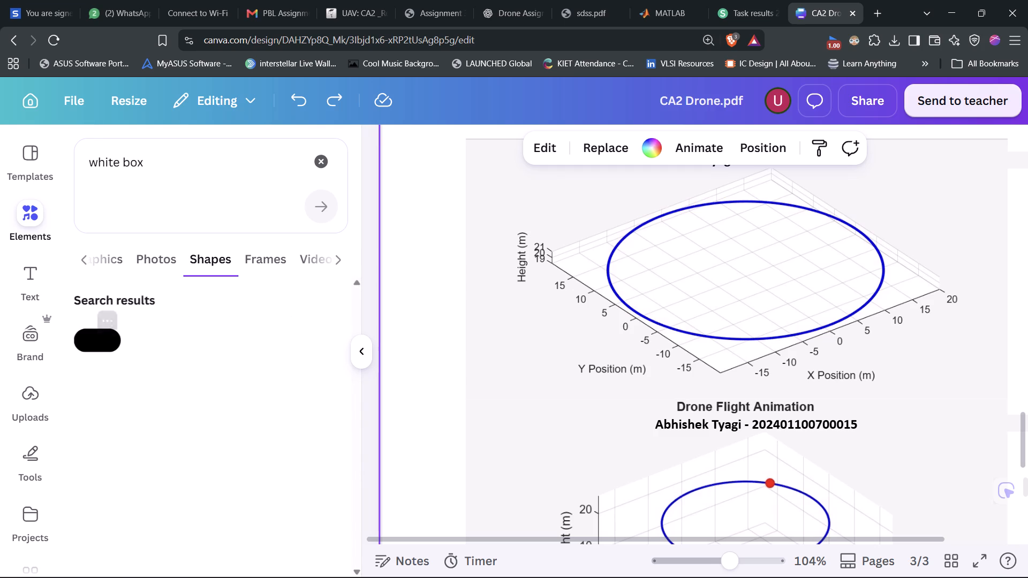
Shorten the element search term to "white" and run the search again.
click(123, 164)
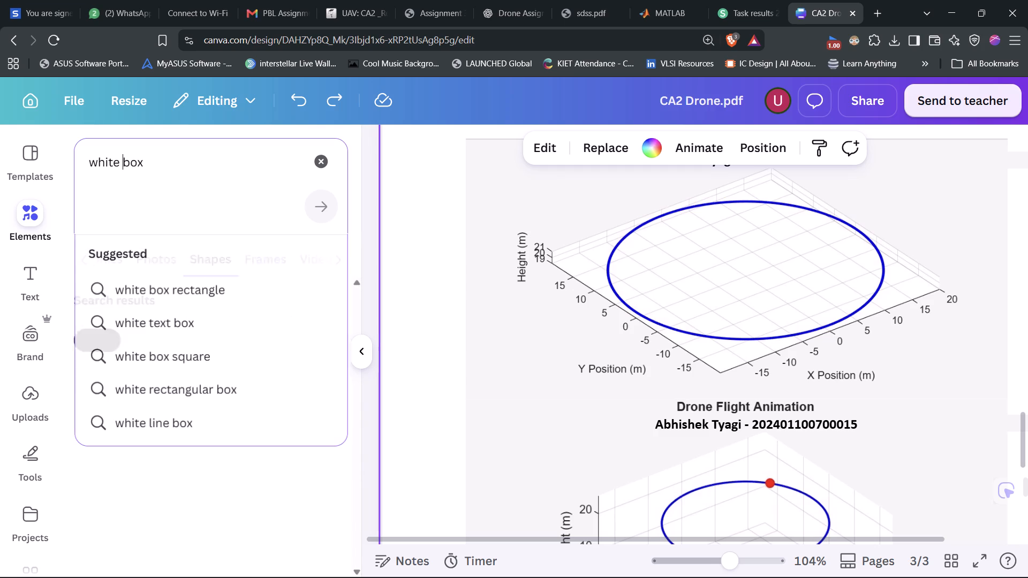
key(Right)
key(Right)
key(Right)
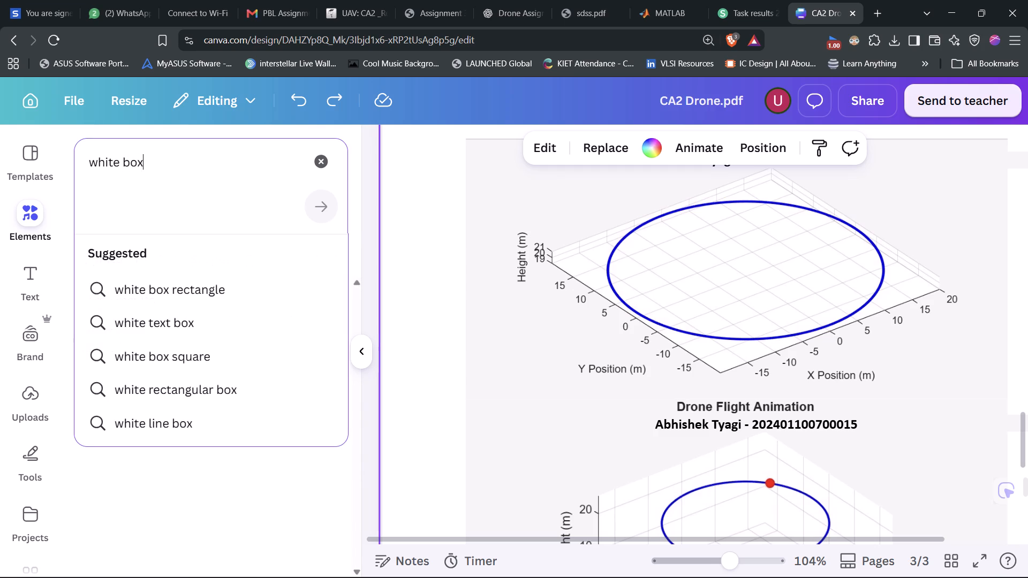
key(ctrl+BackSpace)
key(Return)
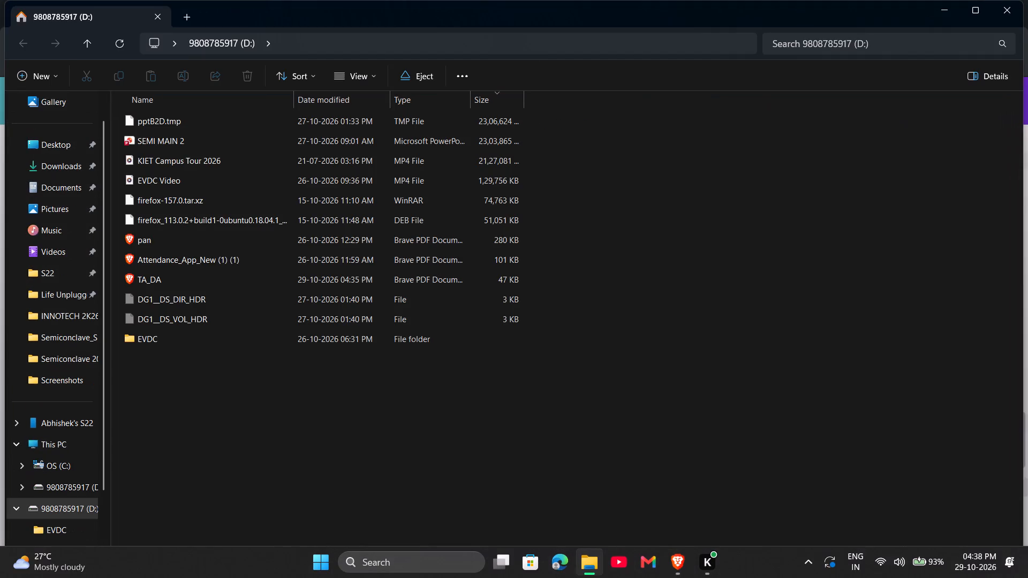
Switch to File Explorer and rename the TA_DA PDF on the D: drive as ta_da.pdf.
click(158, 284)
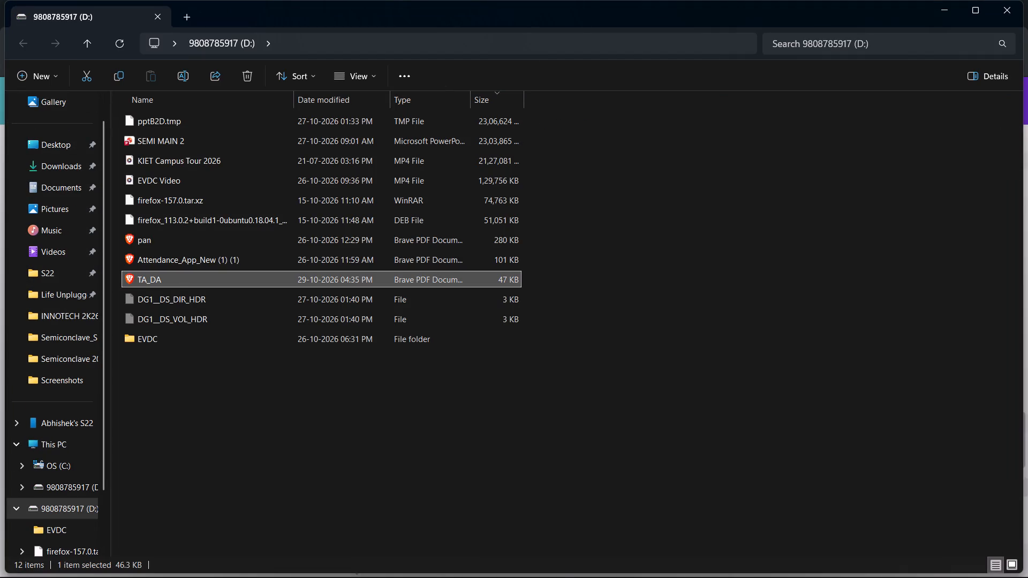
click(158, 284)
text(small)
key(BackSpace)
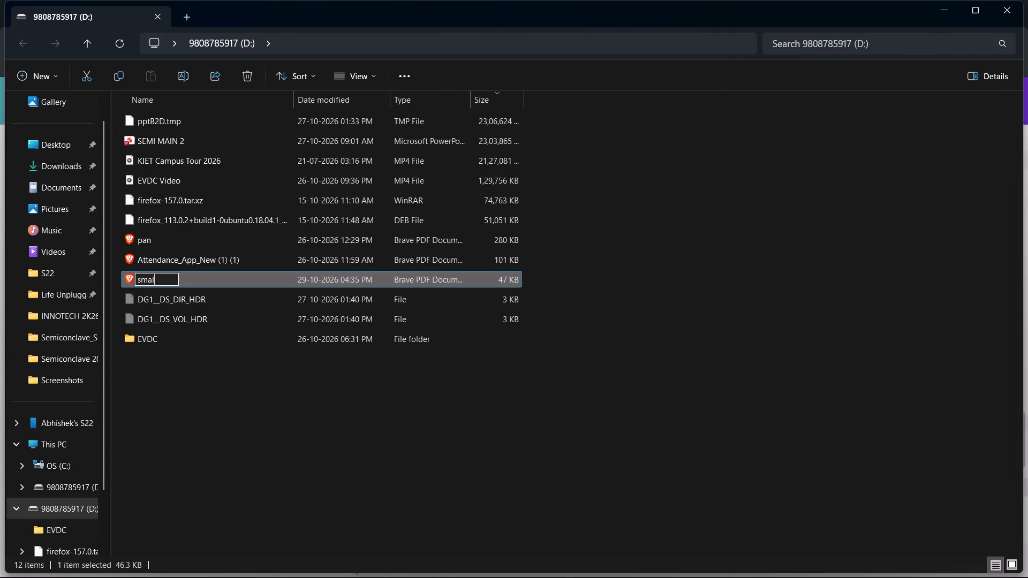
key(BackSpace)
key(BackSpace)
key(BackSpace)
key(BackSpace)
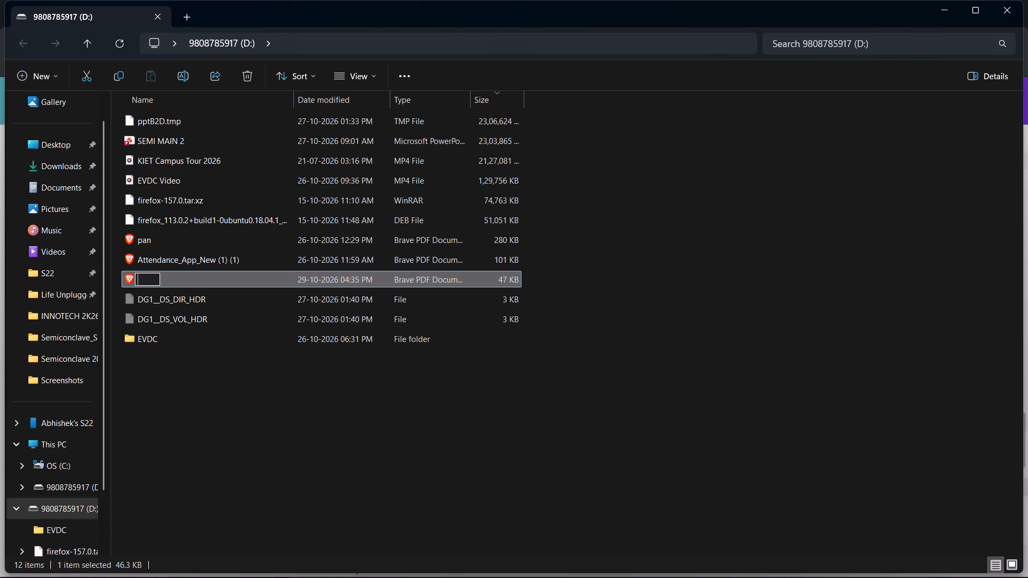
text(ta_)
text(da)
key(period)
text(pdf)
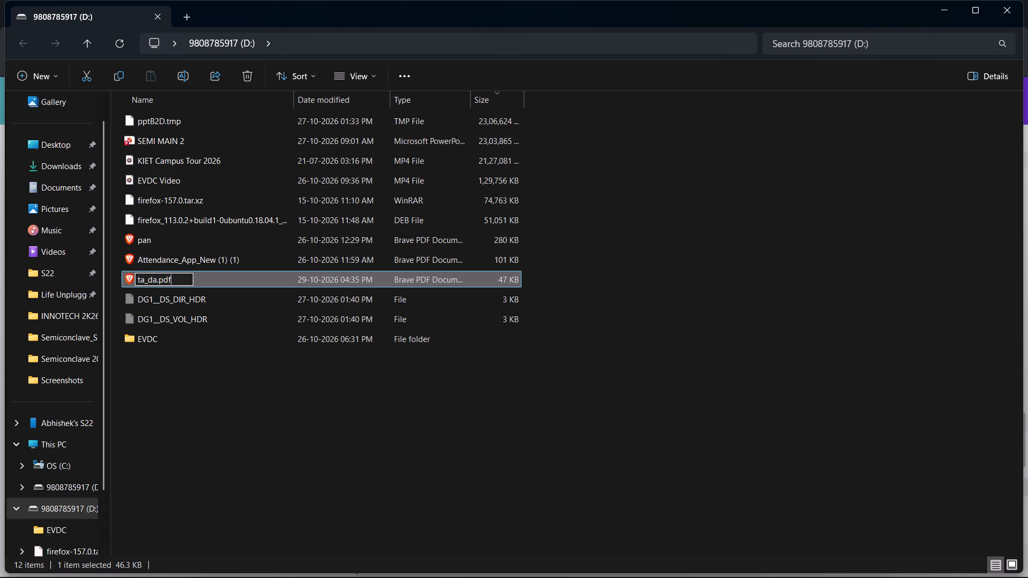
key(Return)
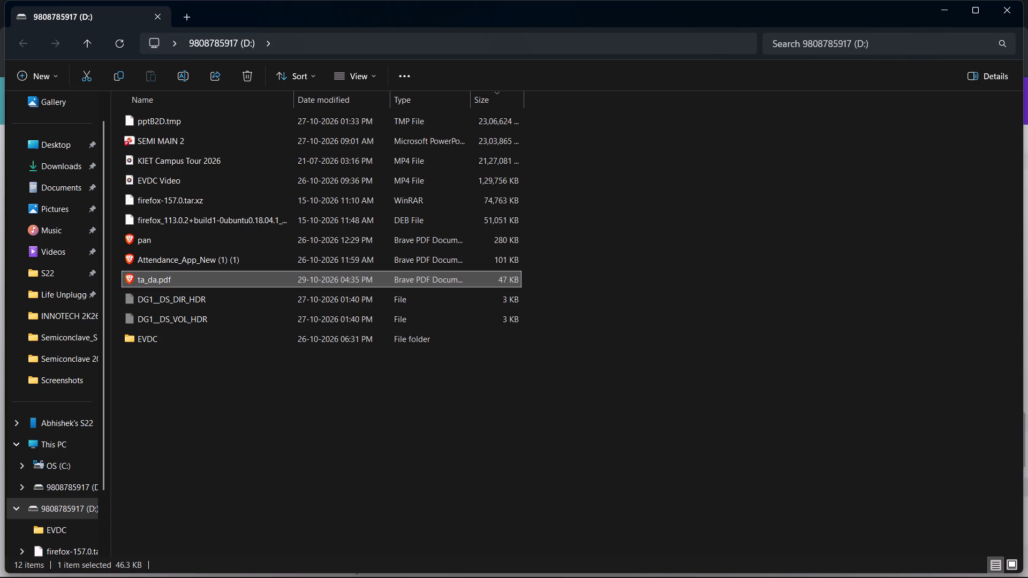
Eject the D: removable drive.
click(306, 416)
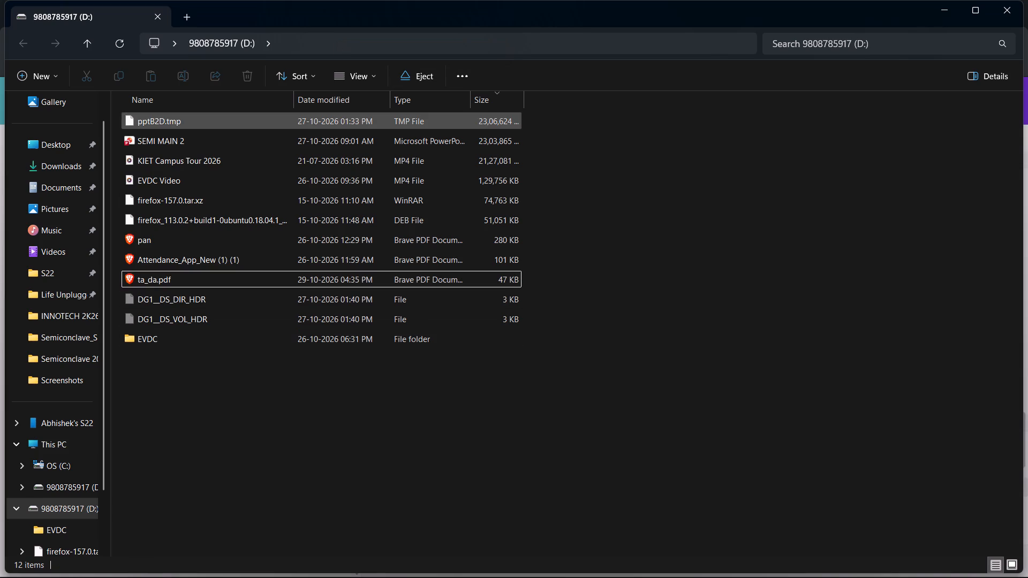
click(421, 67)
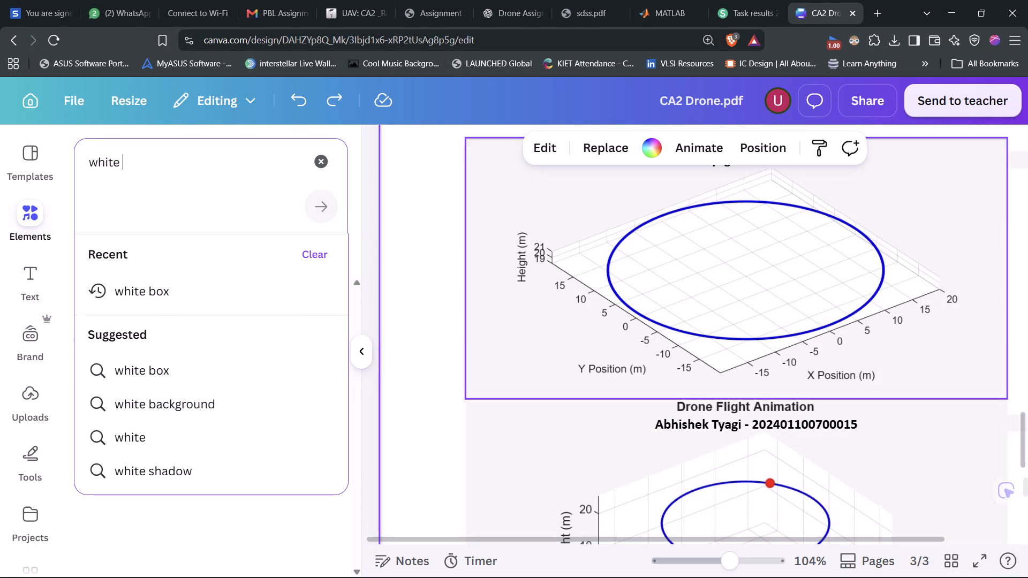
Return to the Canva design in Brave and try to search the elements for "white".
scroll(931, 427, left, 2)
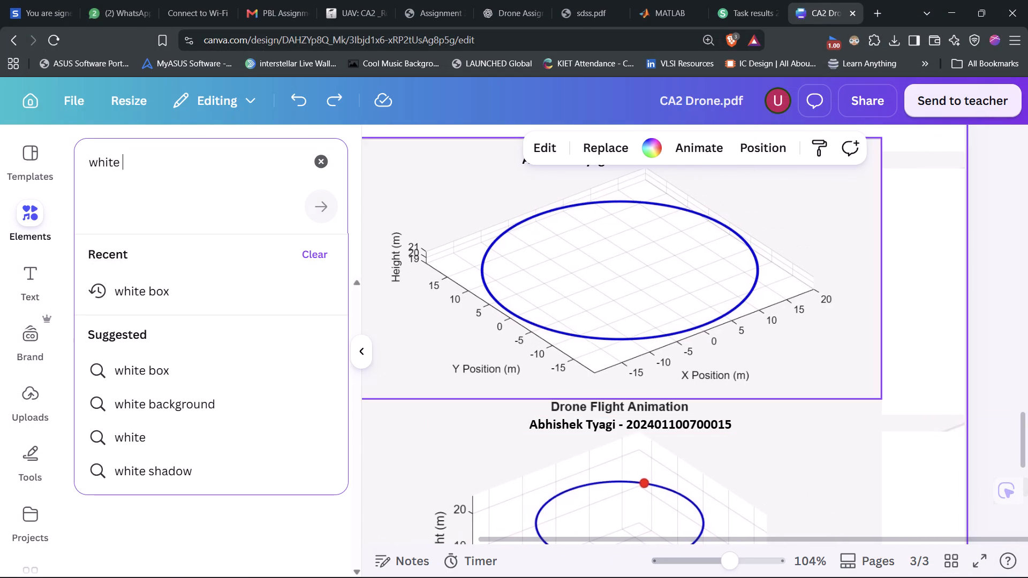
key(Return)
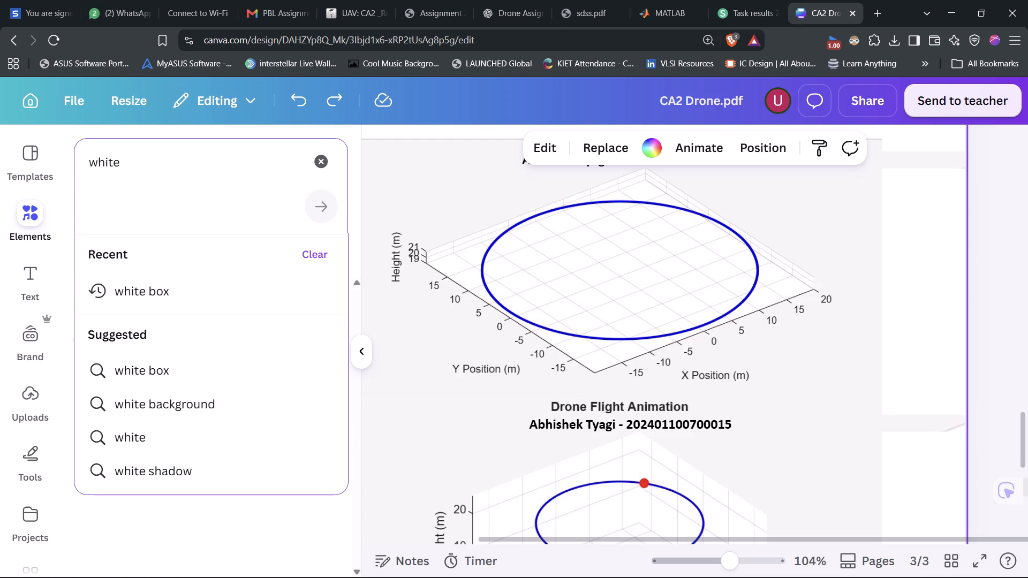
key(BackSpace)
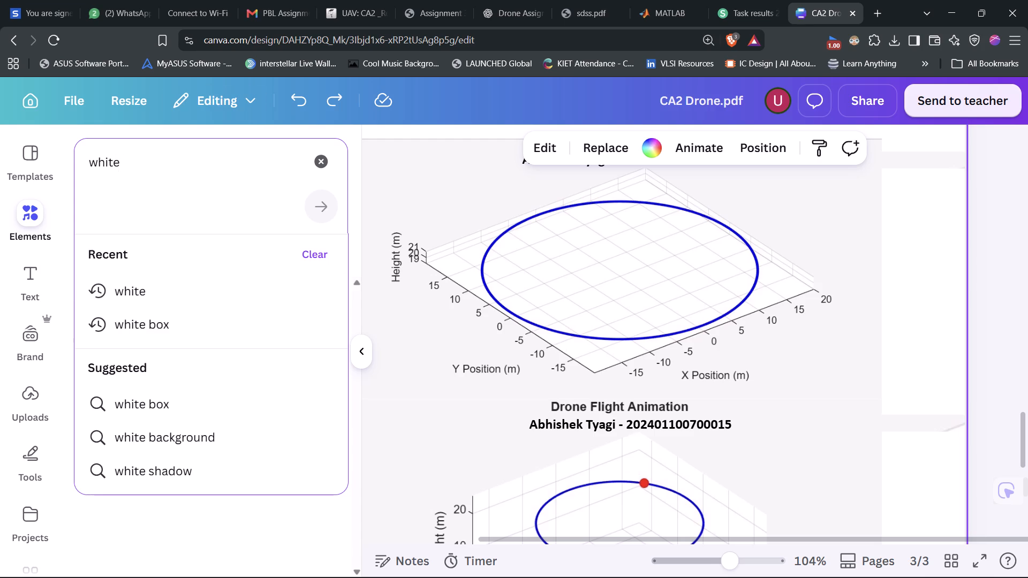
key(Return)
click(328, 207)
Search the elements for "white square" and insert the plain square from the shape results on page 3.
key(space)
key(b)
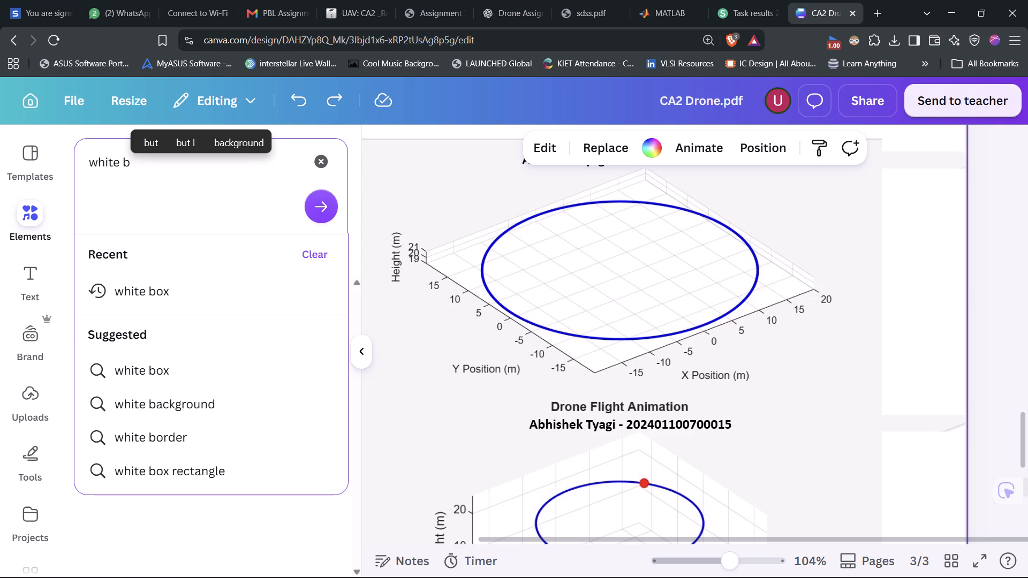
key(o)
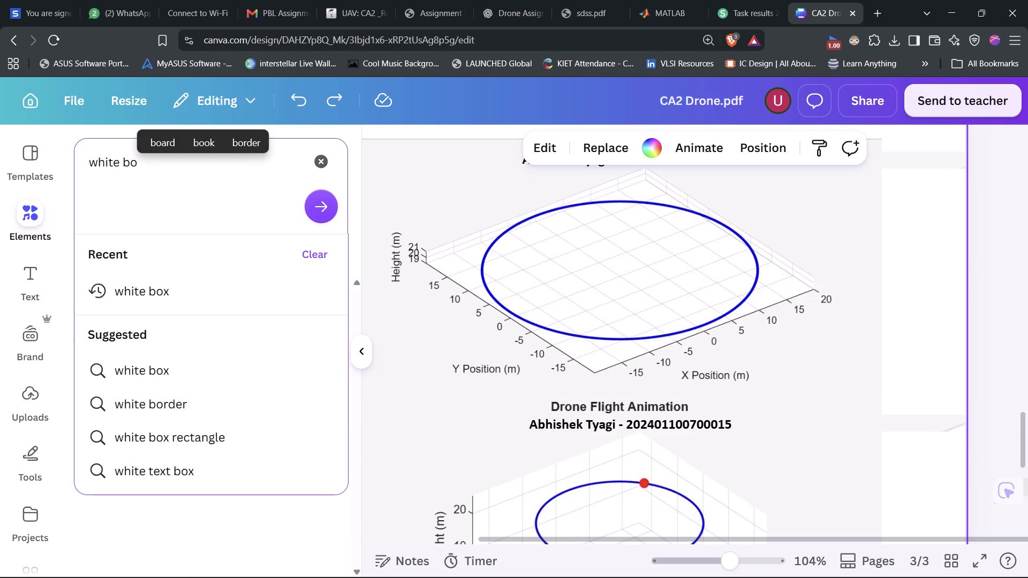
key(BackSpace)
key(BackSpace)
text(square)
key(Return)
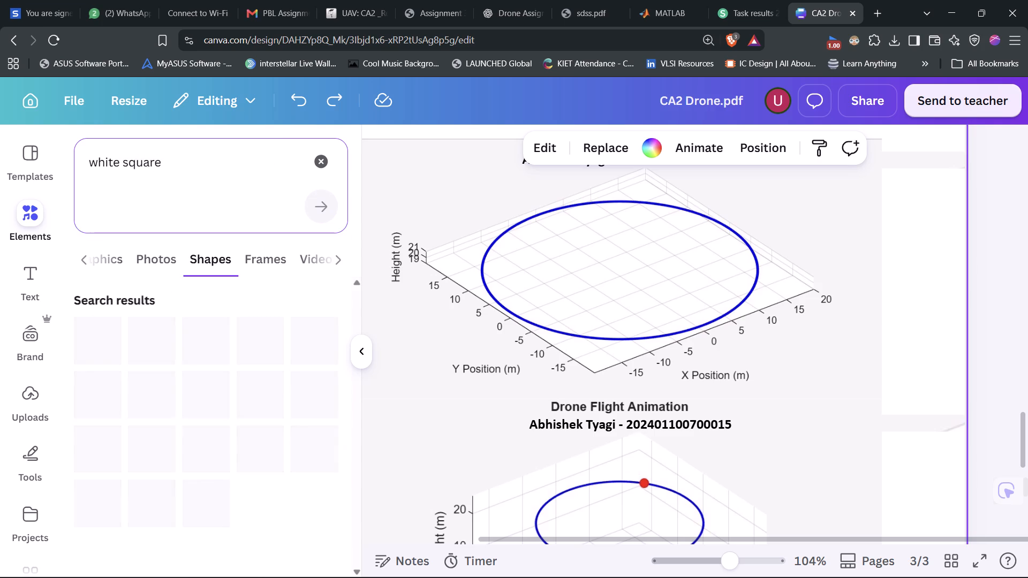
click(154, 272)
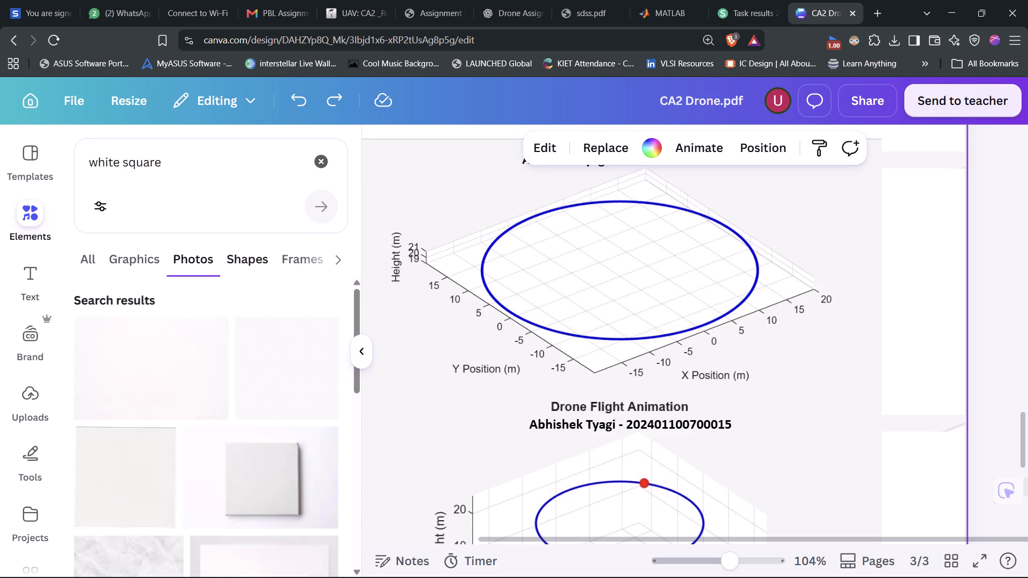
click(263, 258)
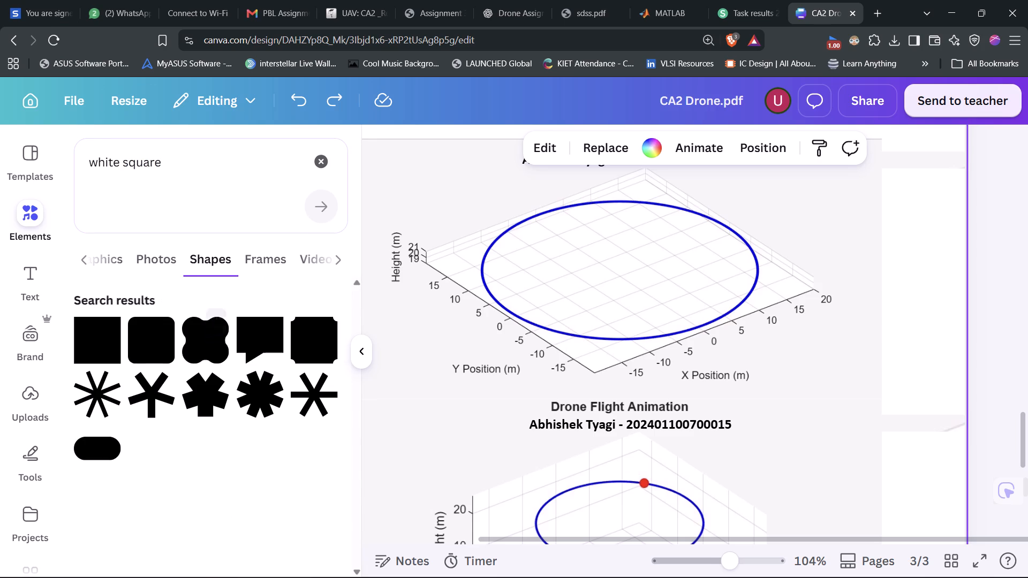
click(119, 344)
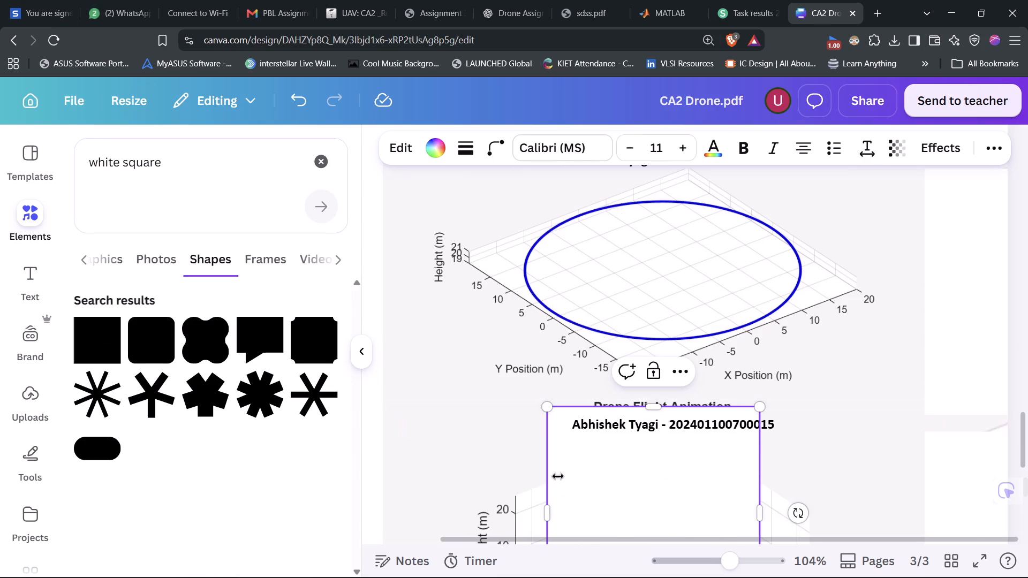
Move the white square over the strip overhang beside the Drone Flight Animation plot and narrow it to end at the plot's edge.
scroll(791, 475, down, 2)
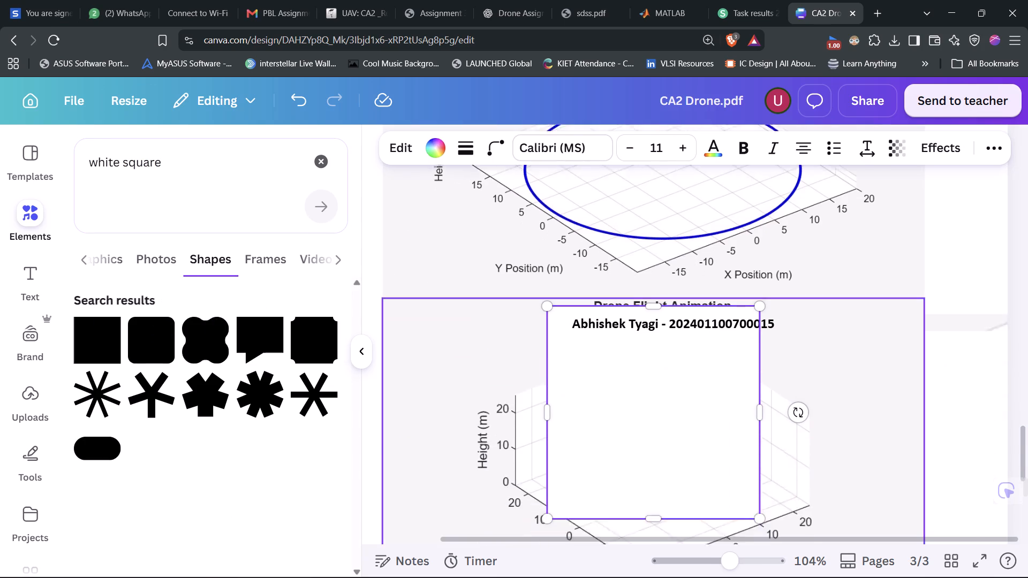
scroll(796, 378, down, 1)
click(962, 367)
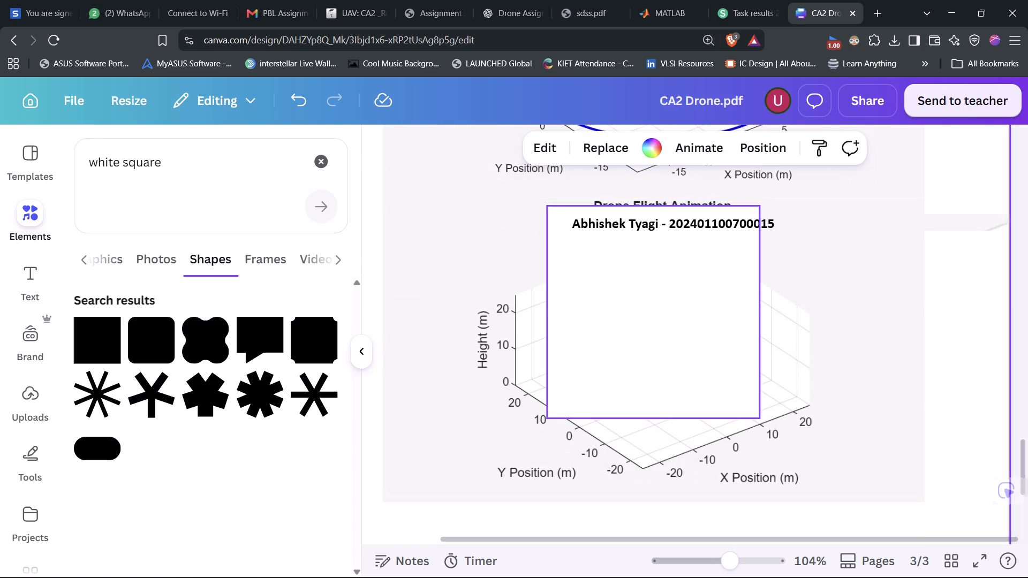
drag(717, 338, 996, 310)
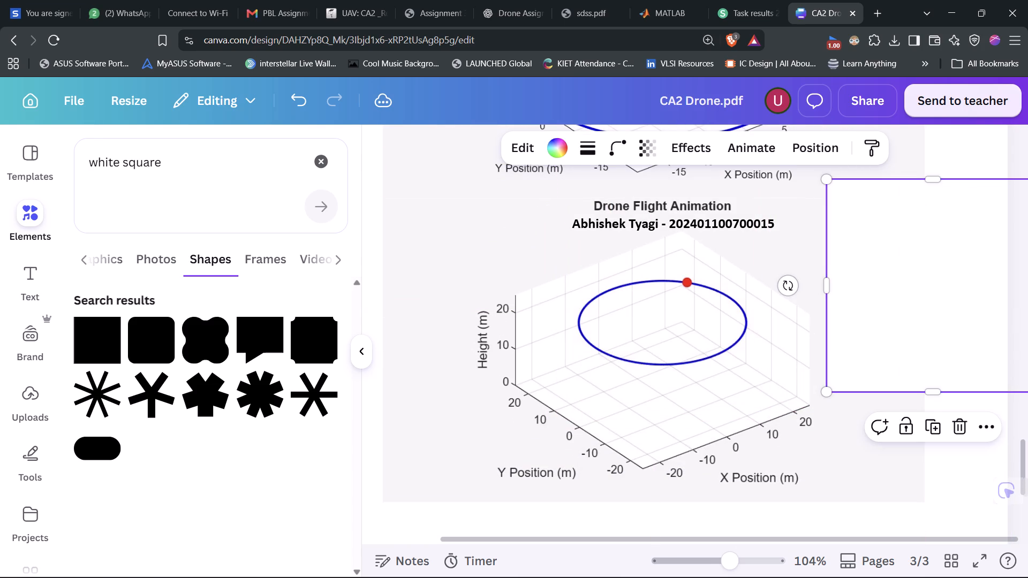
drag(822, 287, 931, 303)
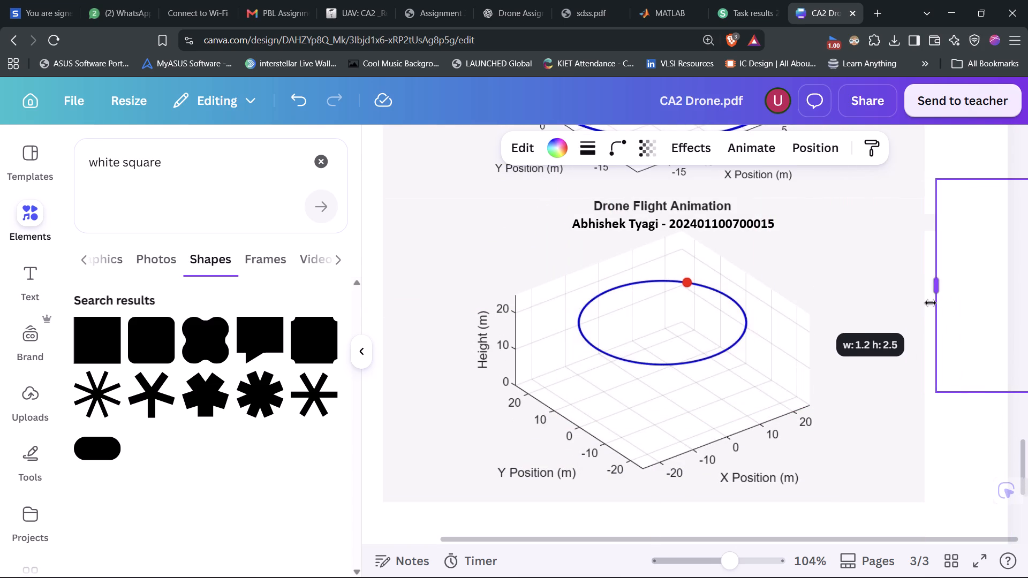
drag(931, 303, 918, 307)
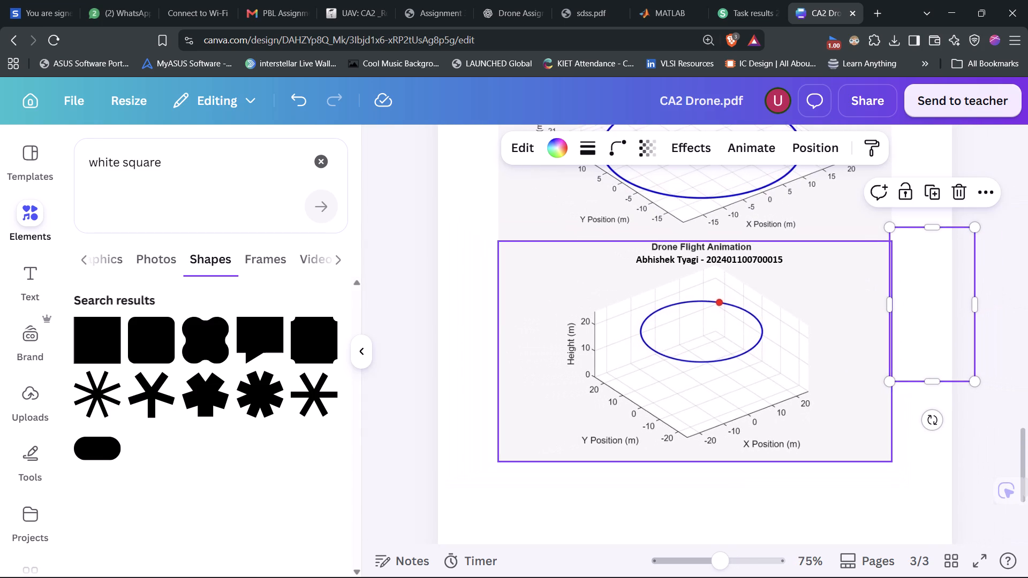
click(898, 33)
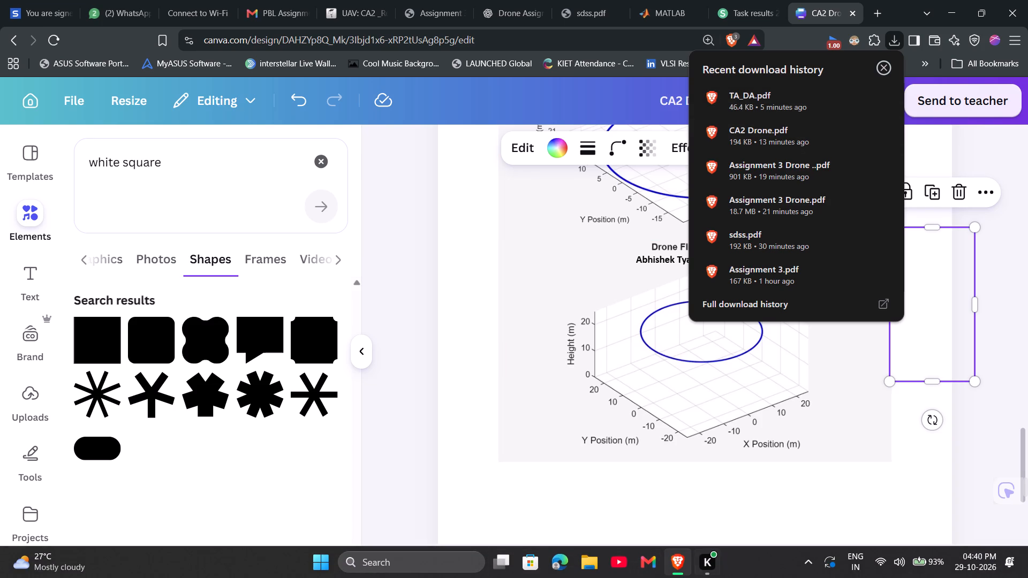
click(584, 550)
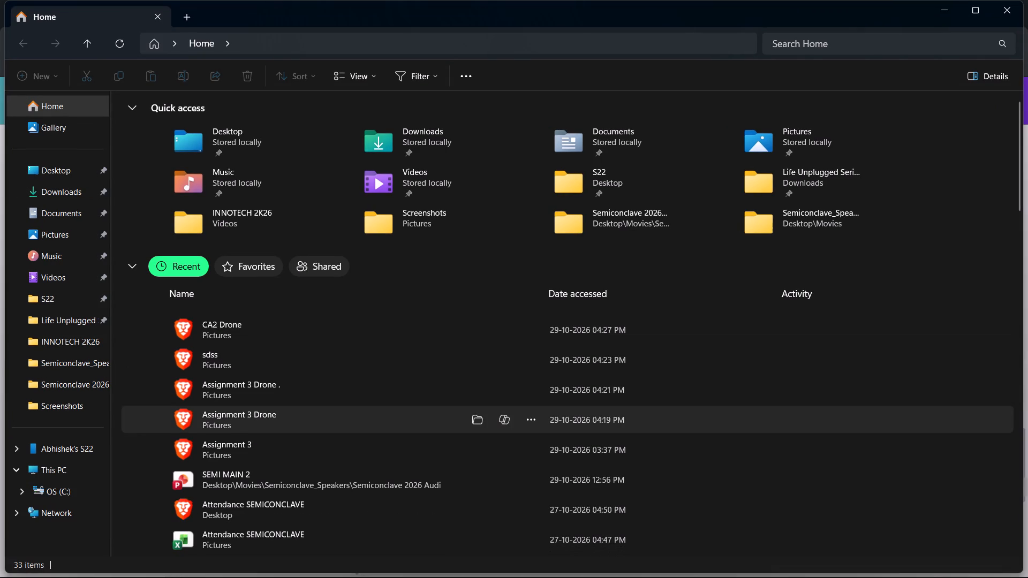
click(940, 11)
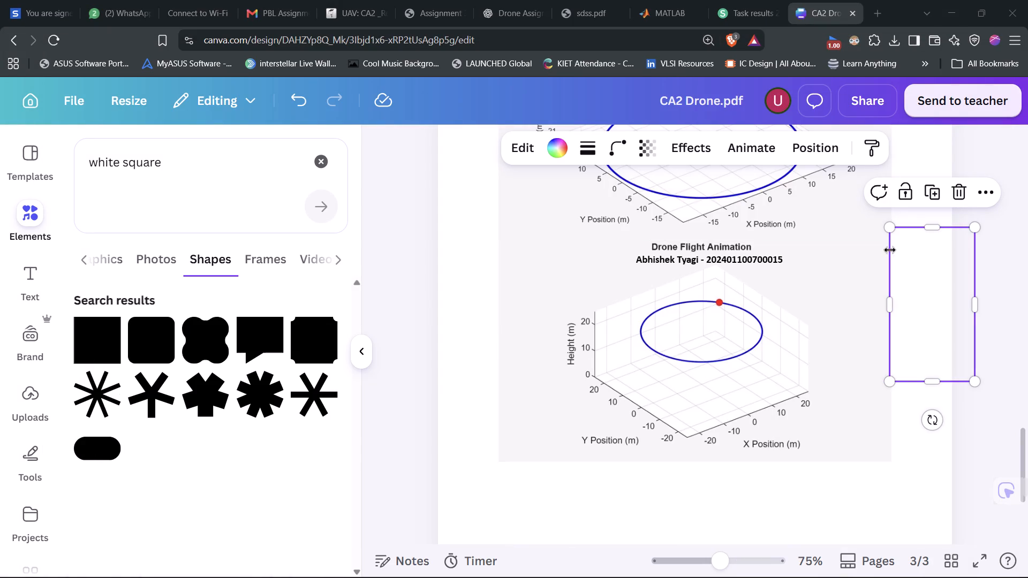
Shift the white square beside the Drone Flight Animation plot slightly upward along the plot's right edge.
drag(945, 306, 946, 292)
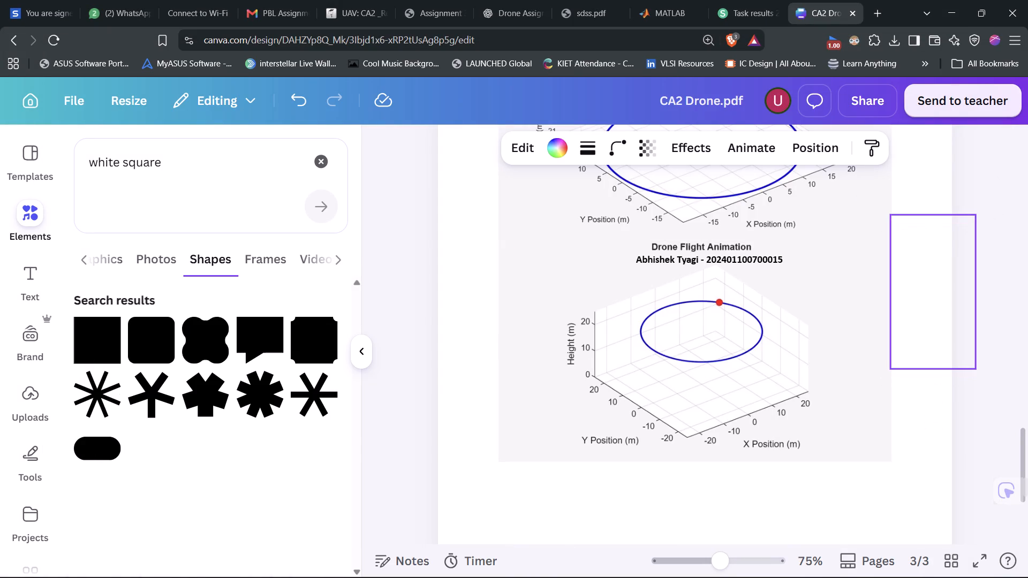
drag(946, 292, 947, 292)
click(932, 480)
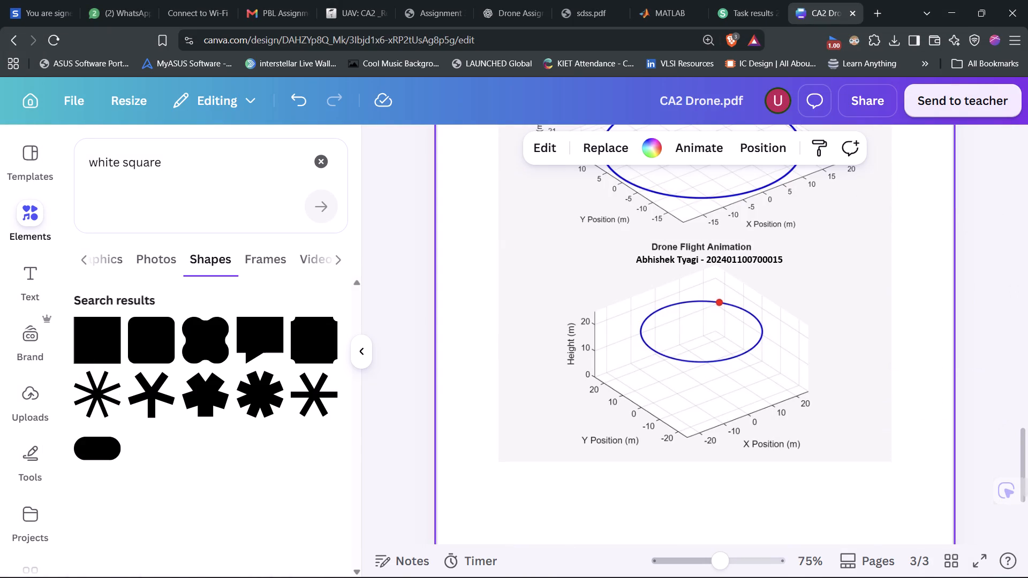
Move the other white square up beside the Drone Flight Path plot, aligned with the plot's right edge, and deselect it.
click(921, 331)
click(928, 405)
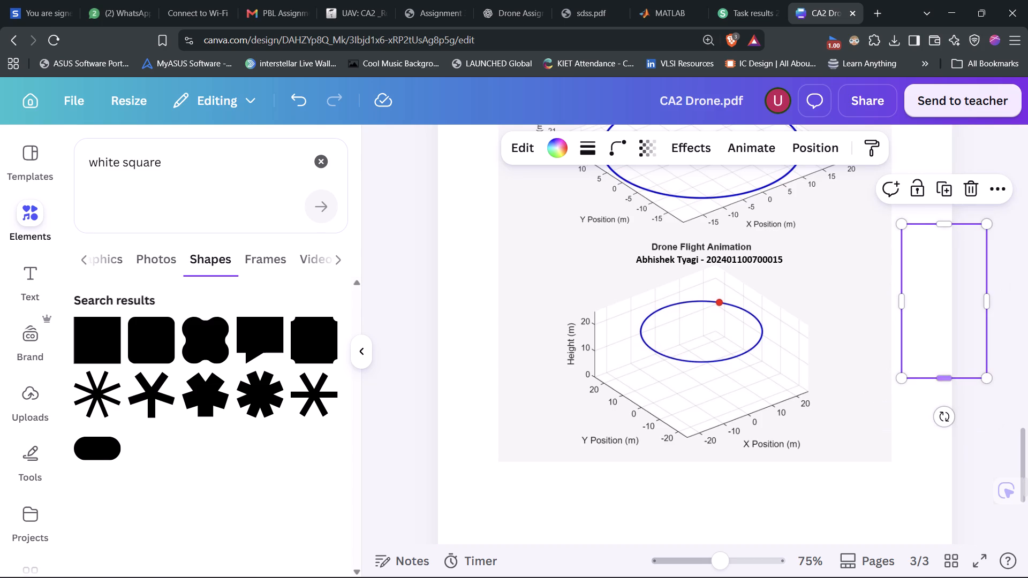
key(Up)
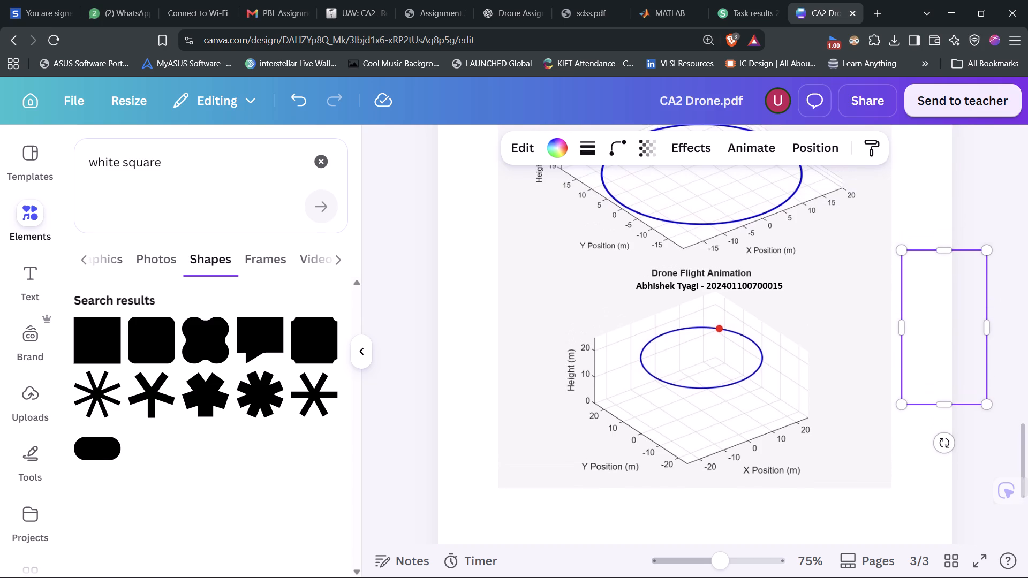
key(Up)
key(Up)
click(933, 344)
key(Up)
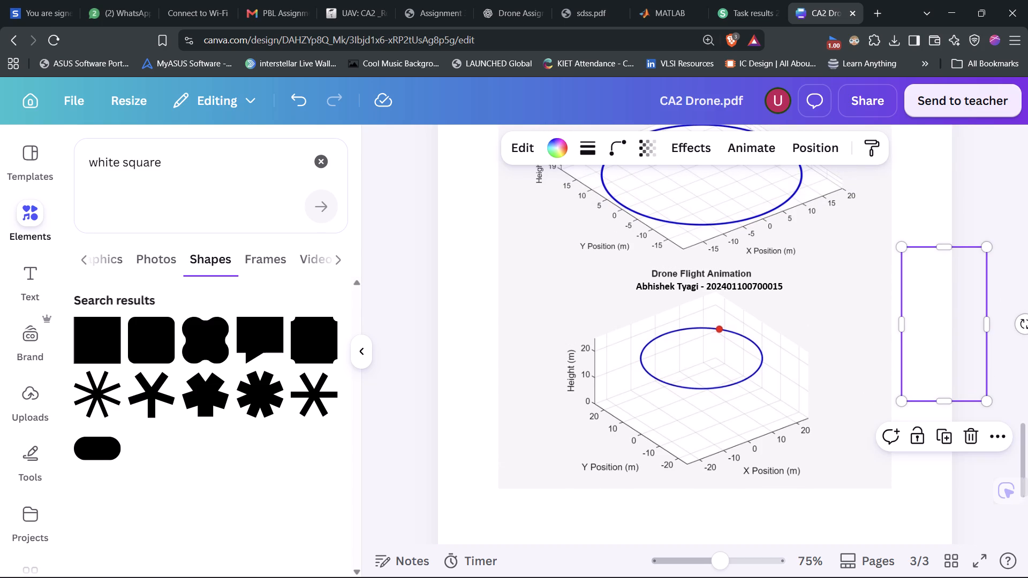
drag(935, 355, 919, 189)
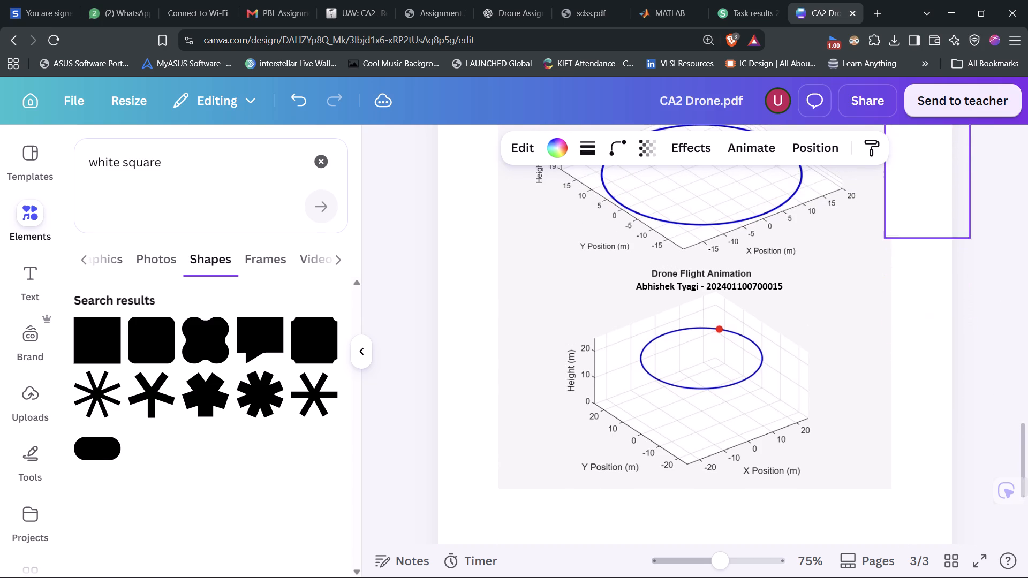
drag(919, 189, 919, 182)
scroll(920, 187, up, 2)
drag(909, 306, 919, 301)
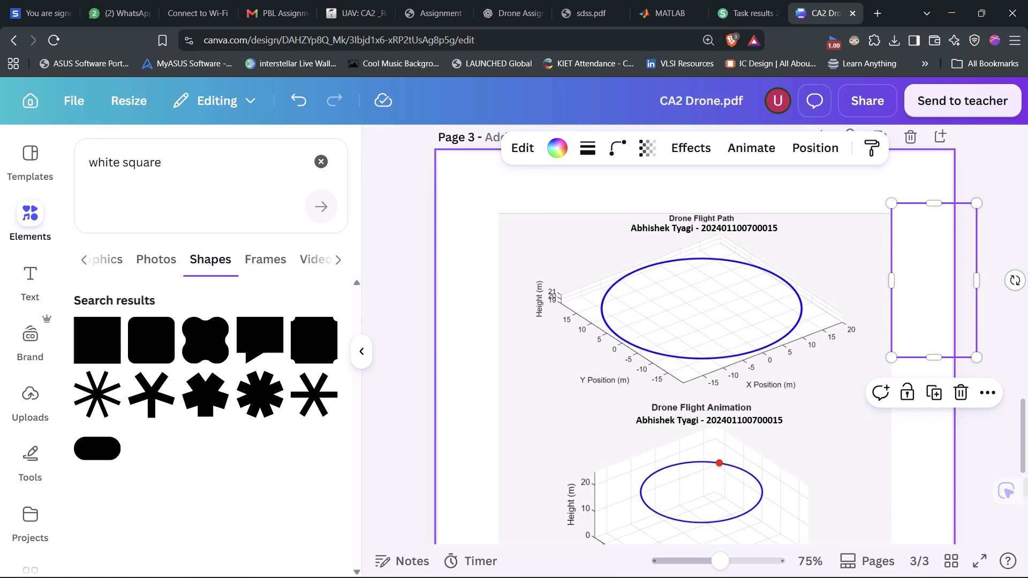
click(847, 192)
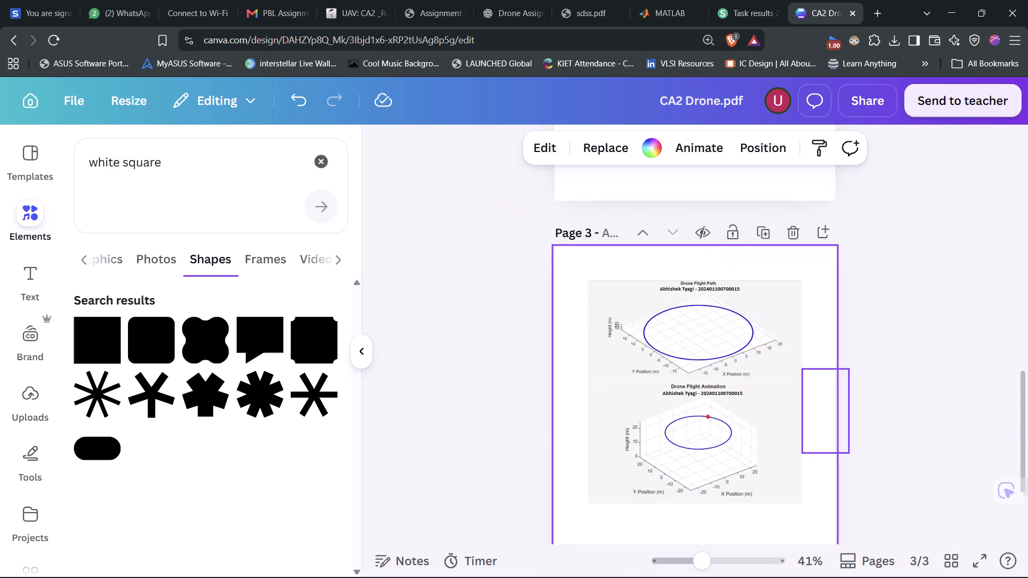
Download all pages of the design as PNG with the quality set to Compress.
scroll(740, 347, up, 5)
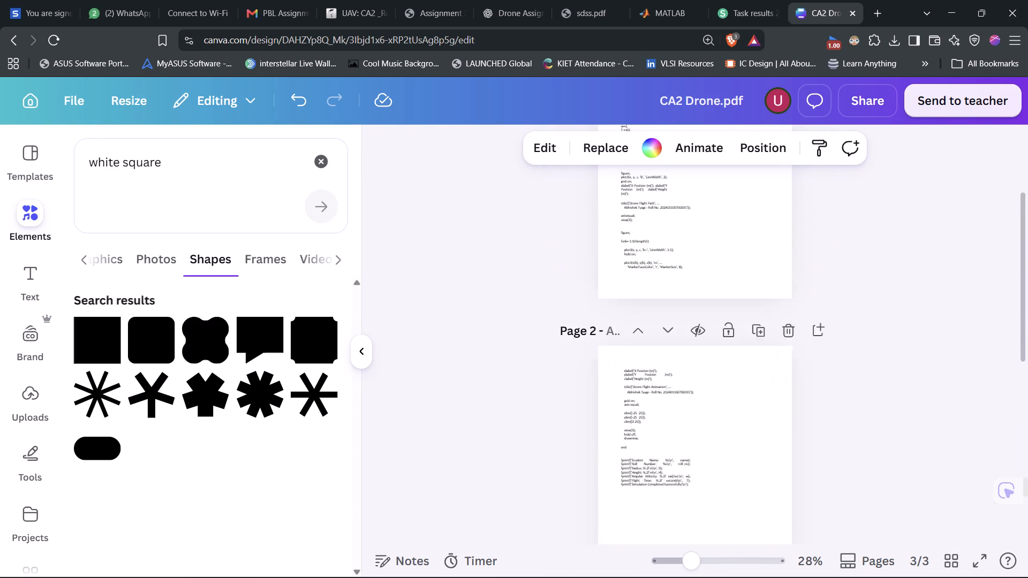
click(940, 110)
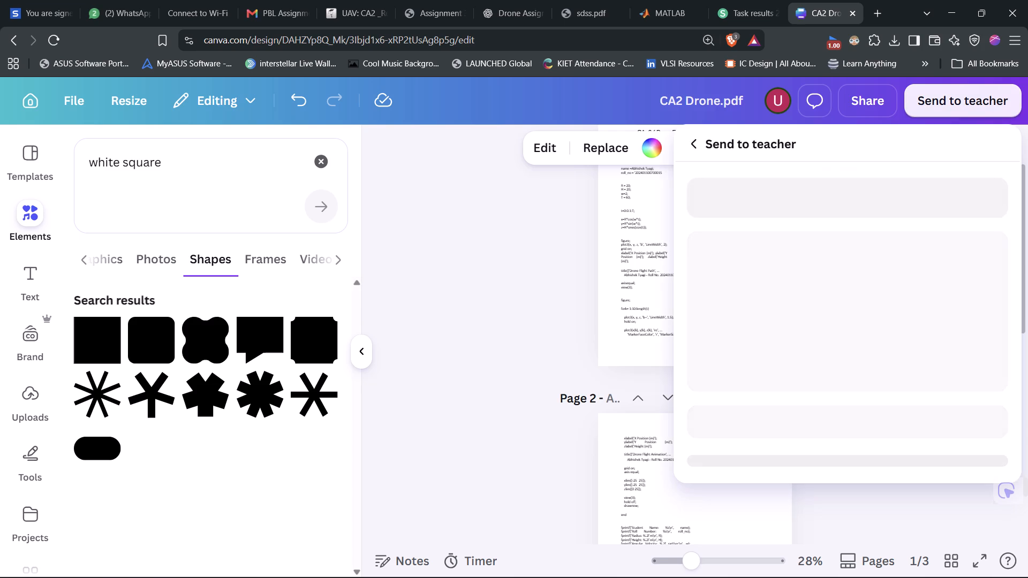
click(887, 98)
click(887, 98)
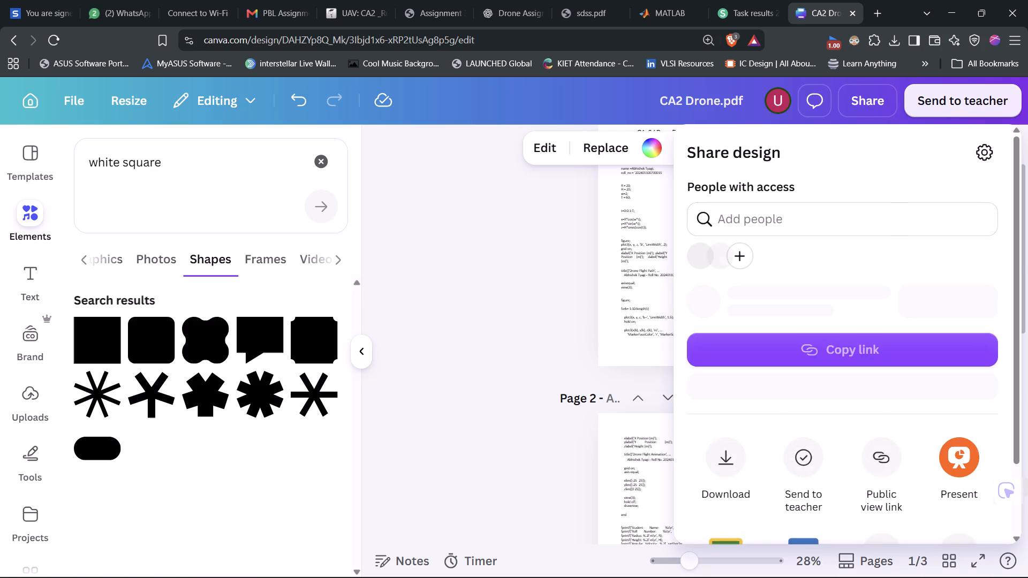
click(727, 475)
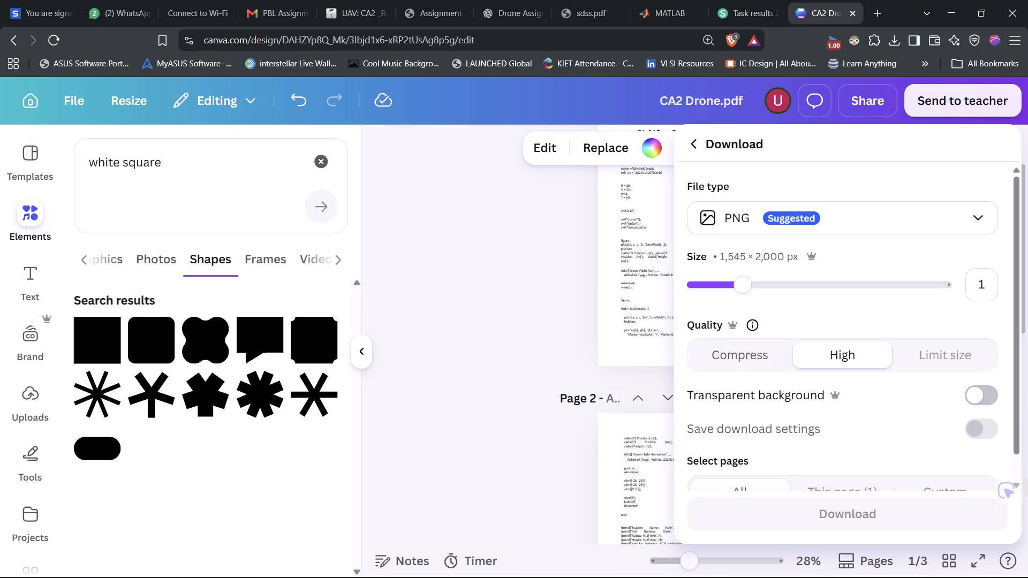
click(734, 358)
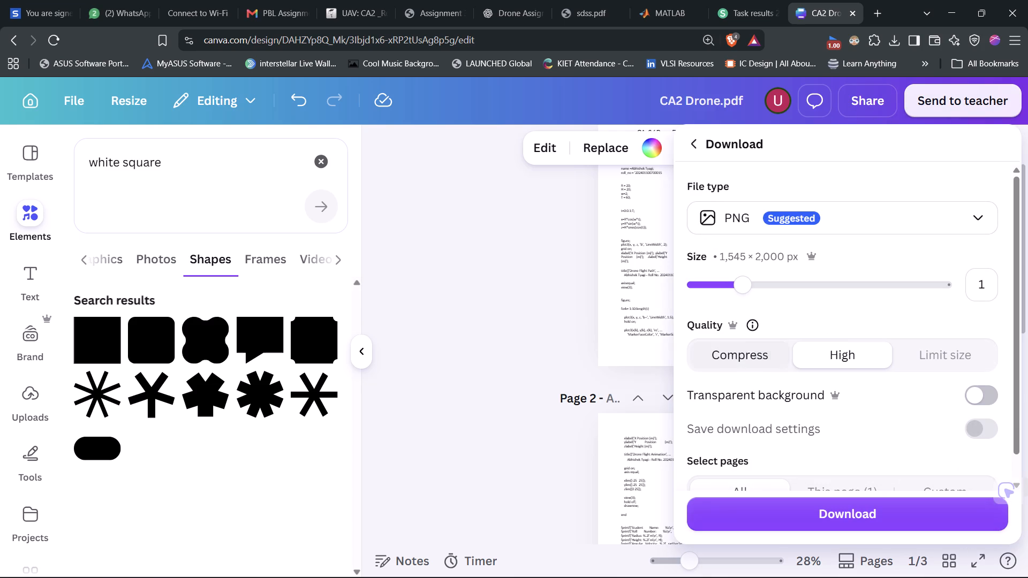
scroll(900, 344, down, 1)
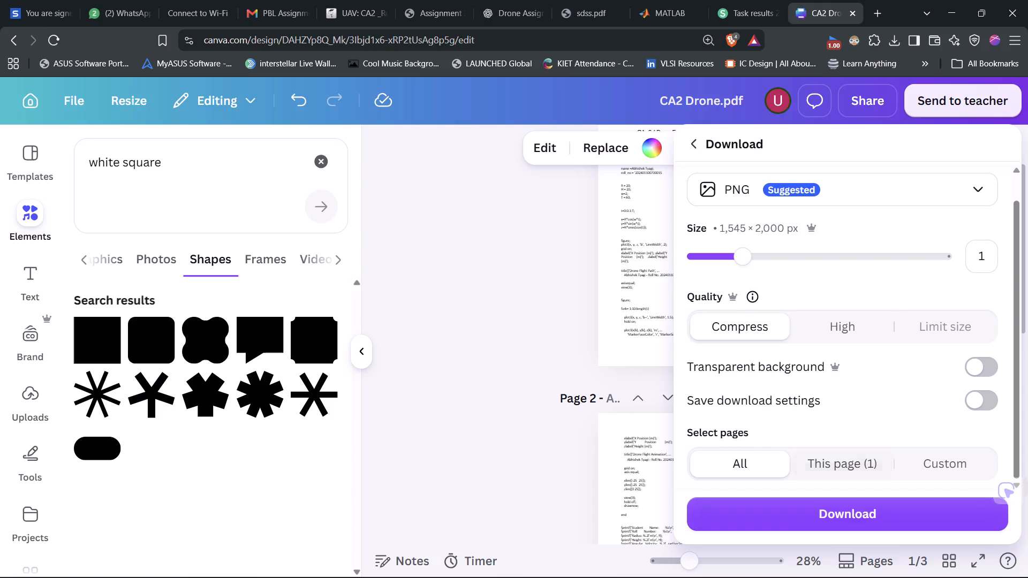
click(846, 504)
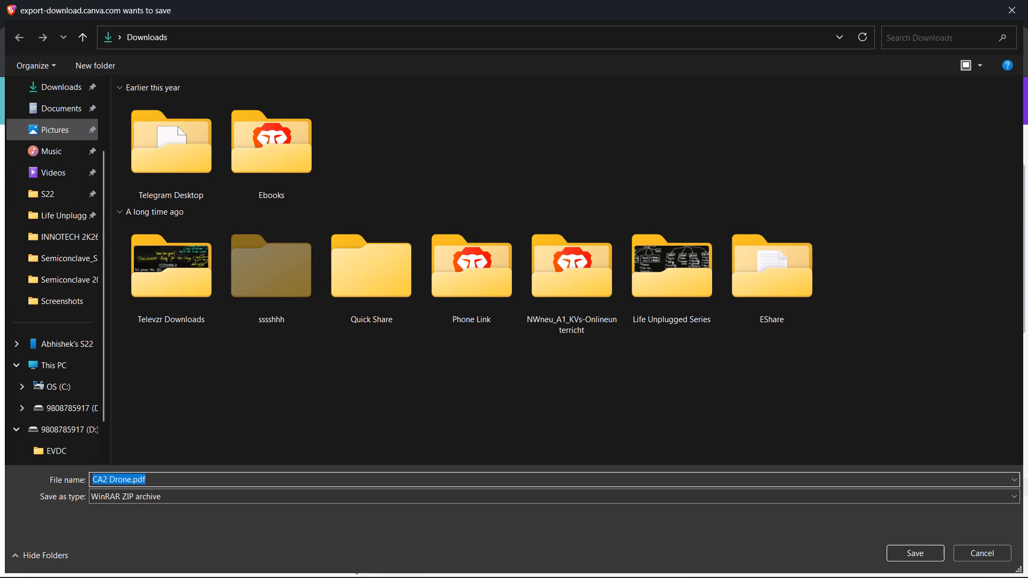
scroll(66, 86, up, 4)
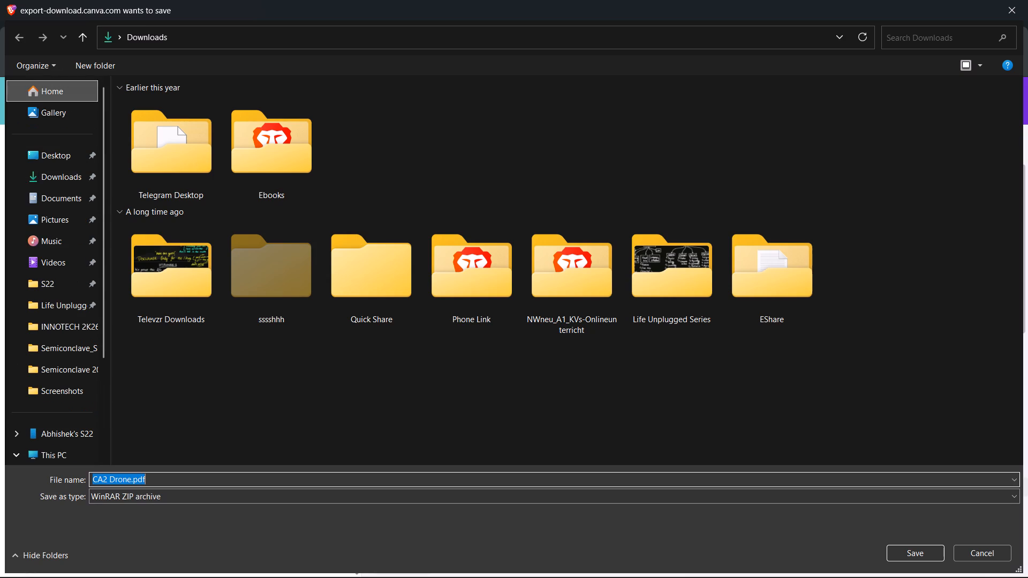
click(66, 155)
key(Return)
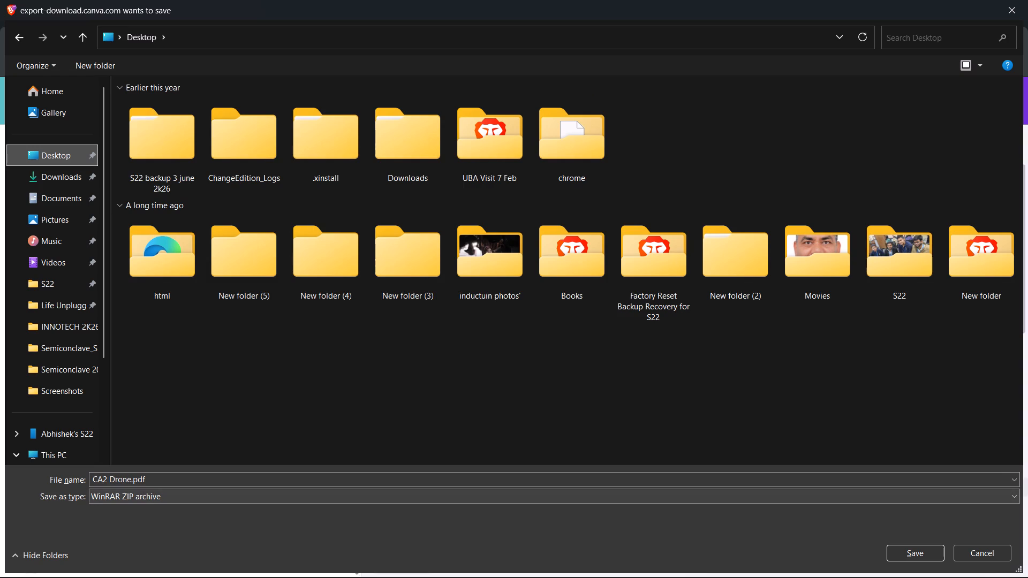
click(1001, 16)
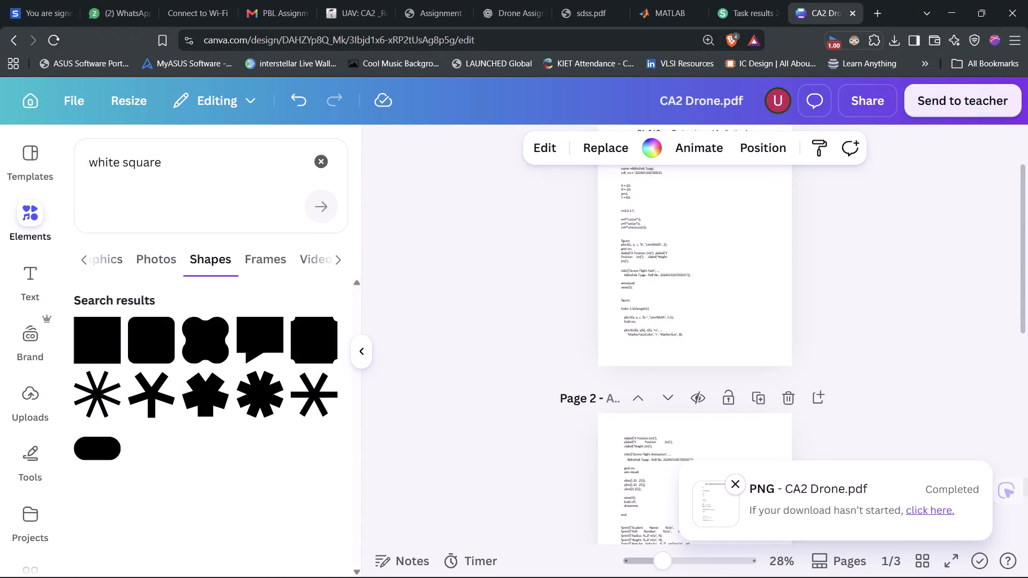
Restart the completed PNG download and choose the INNOTECH 2K26 folder in Videos as its save location.
click(929, 510)
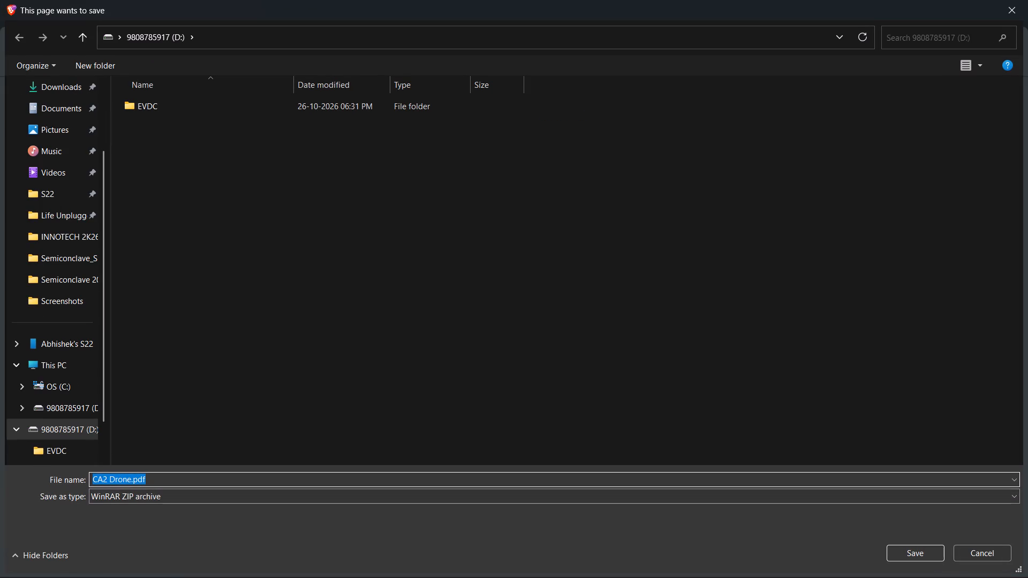
click(43, 230)
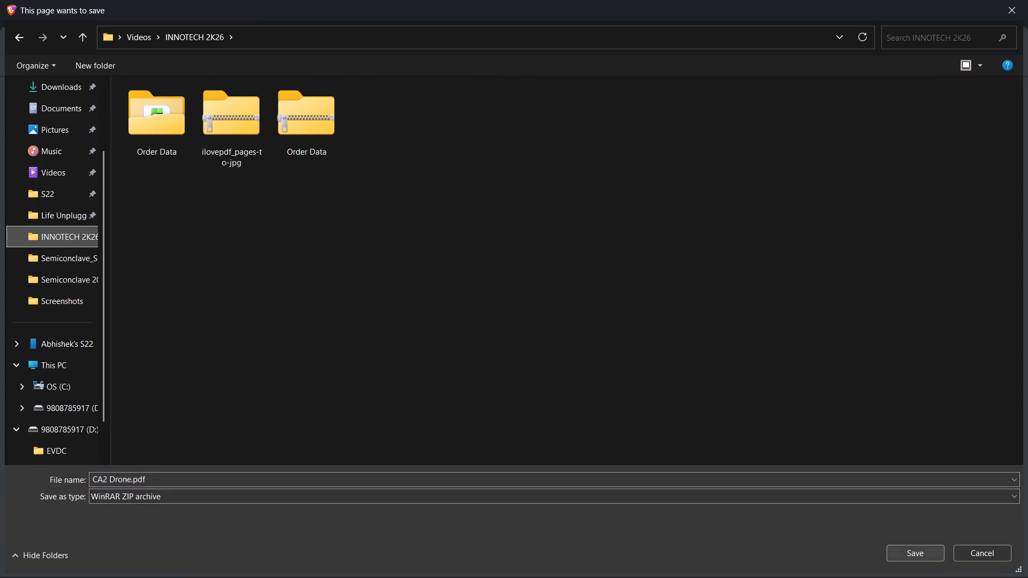
click(946, 500)
click(946, 500)
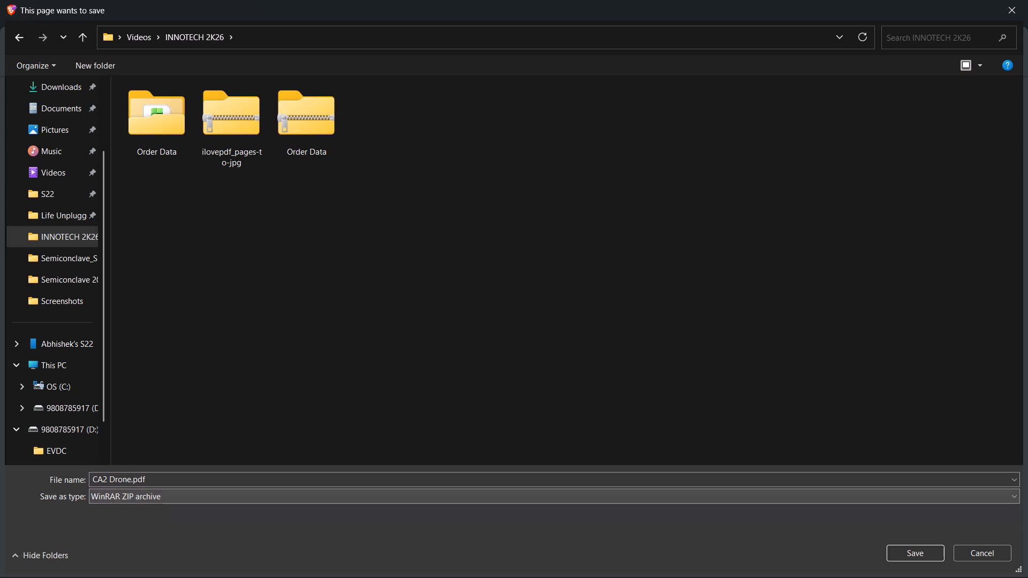
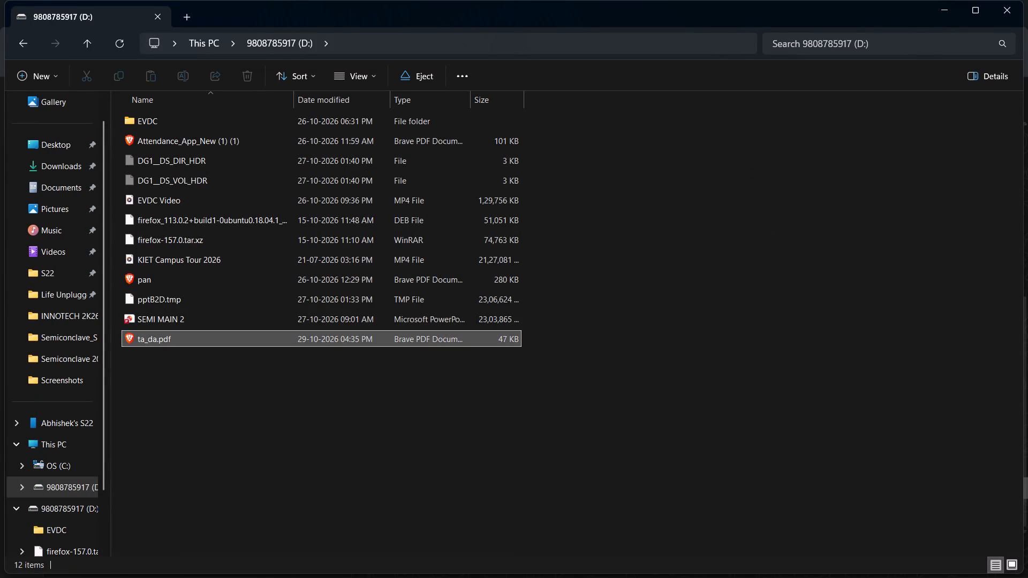
Undo the last rename of the ta_da.pdf file on the D: drive.
key(BackSpace)
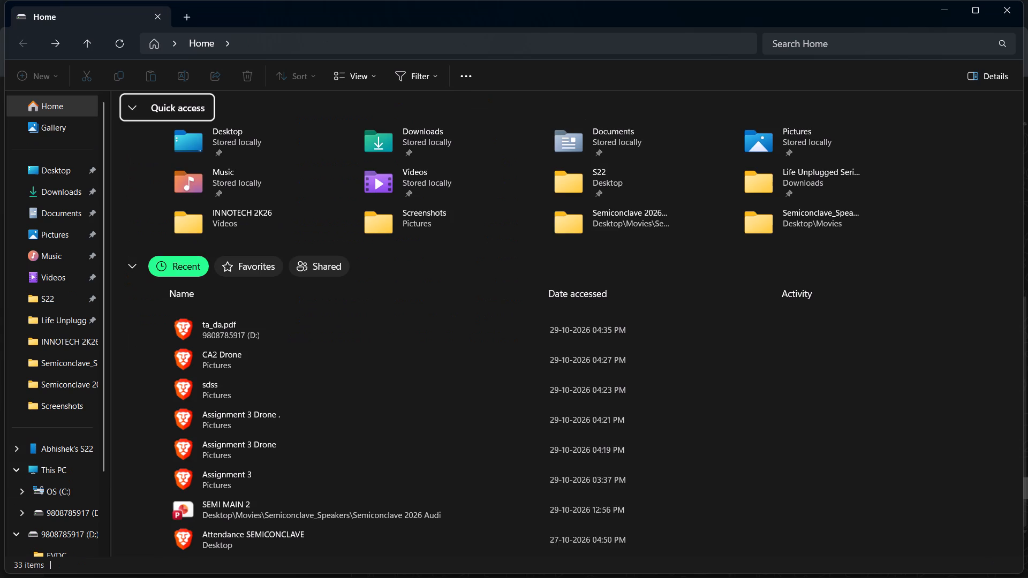
key(ctrl+z)
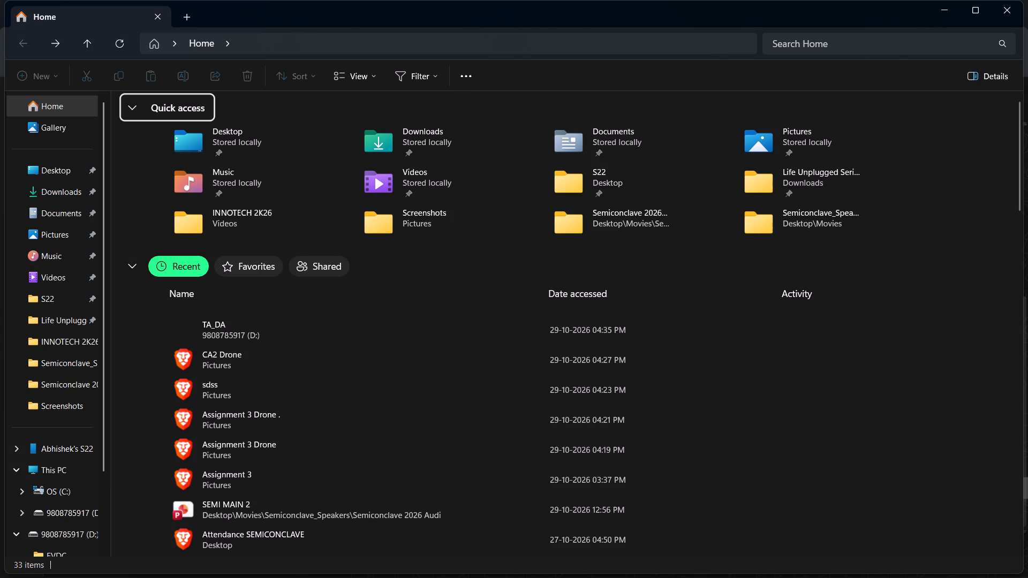
Return to the D: drive and delete the TA_DA PDF from it.
click(83, 40)
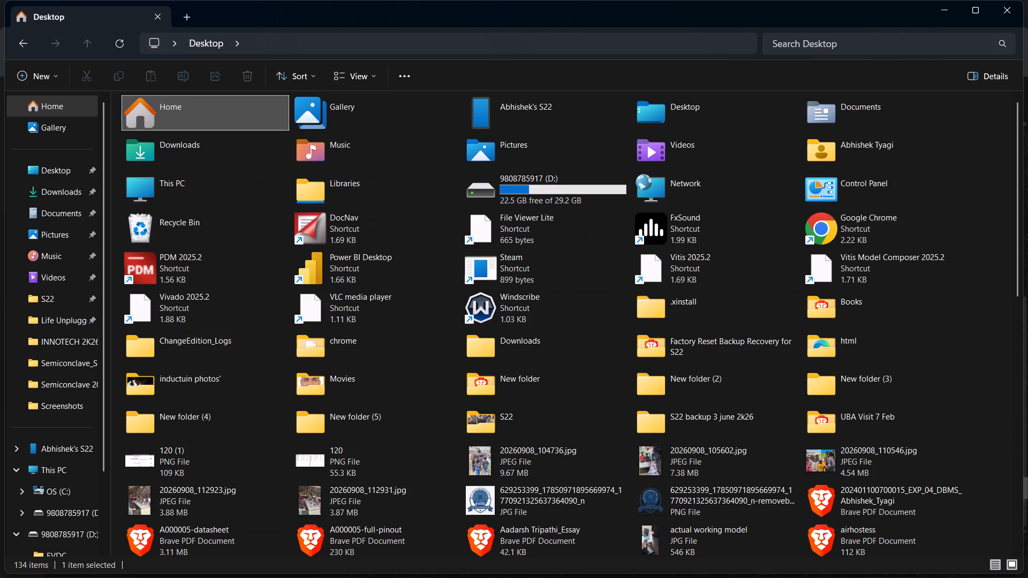
click(49, 511)
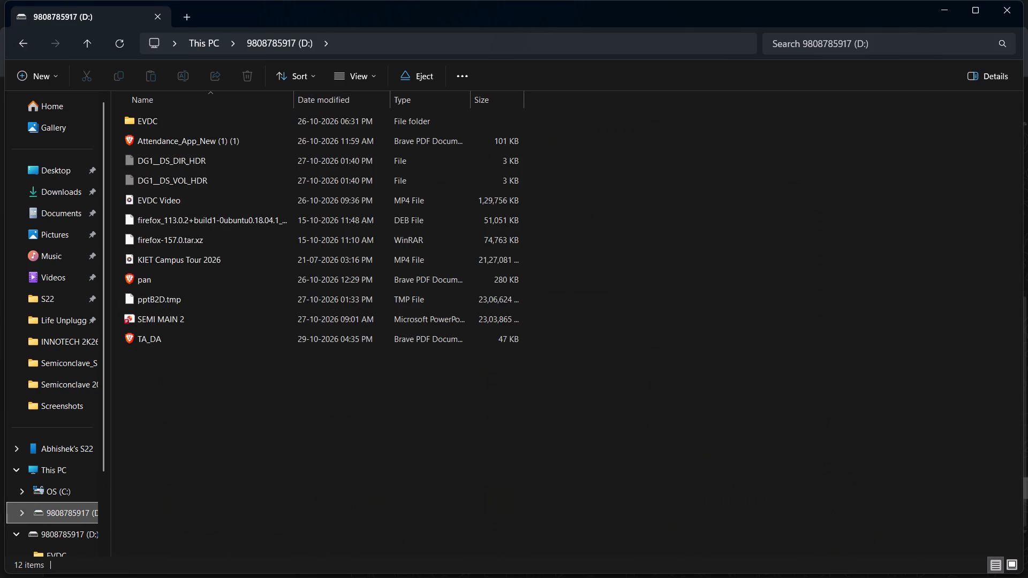
click(177, 339)
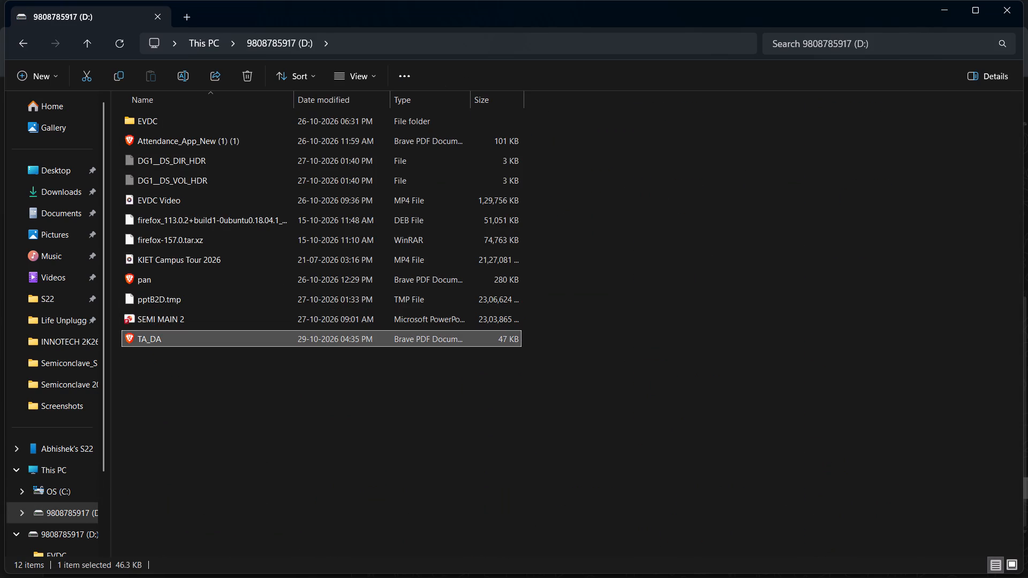
click(238, 81)
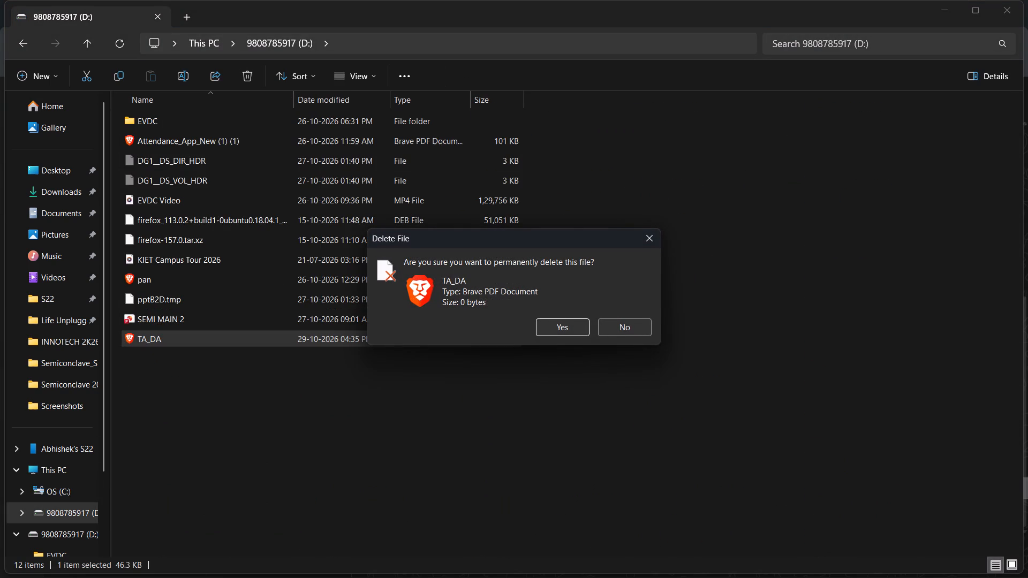
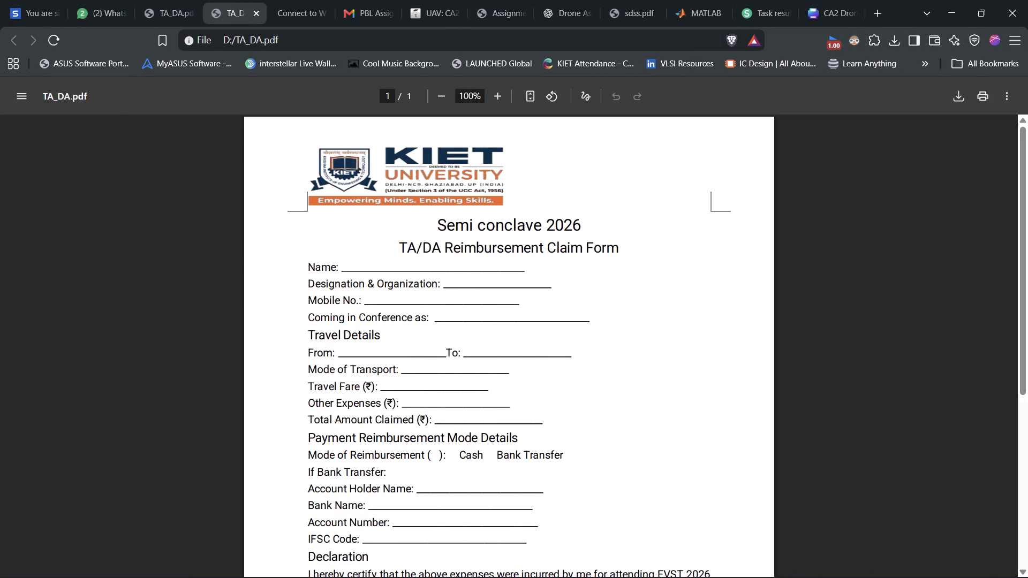
Show the latest downloaded TA_DA.pdf in its D: drive folder and close the folder window.
click(899, 39)
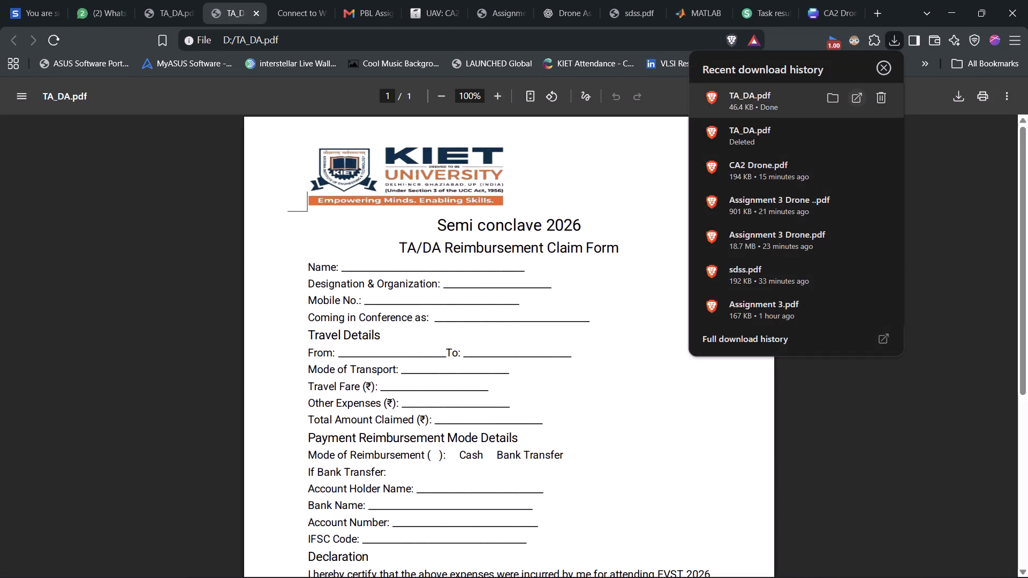
click(828, 103)
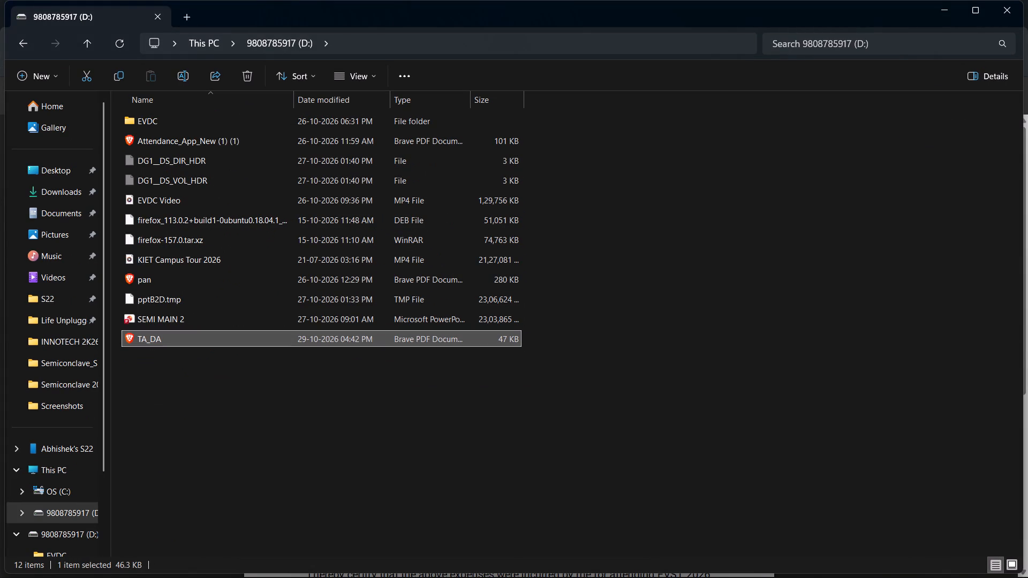
click(1005, 7)
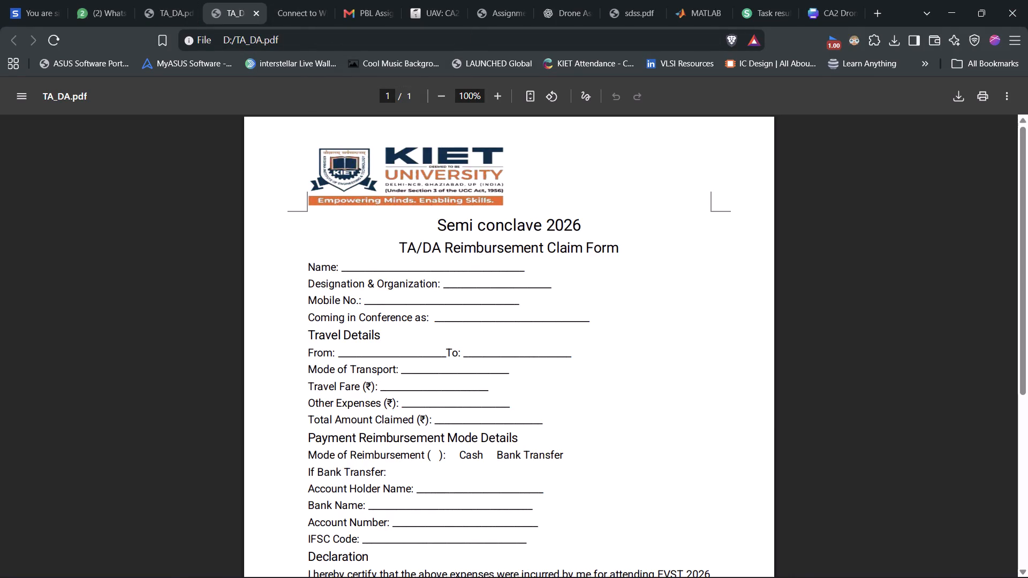
Try to download the open TA/DA Reimbursement Claim Form again and open the PDF viewer's additional options.
click(959, 101)
click(952, 99)
click(1001, 98)
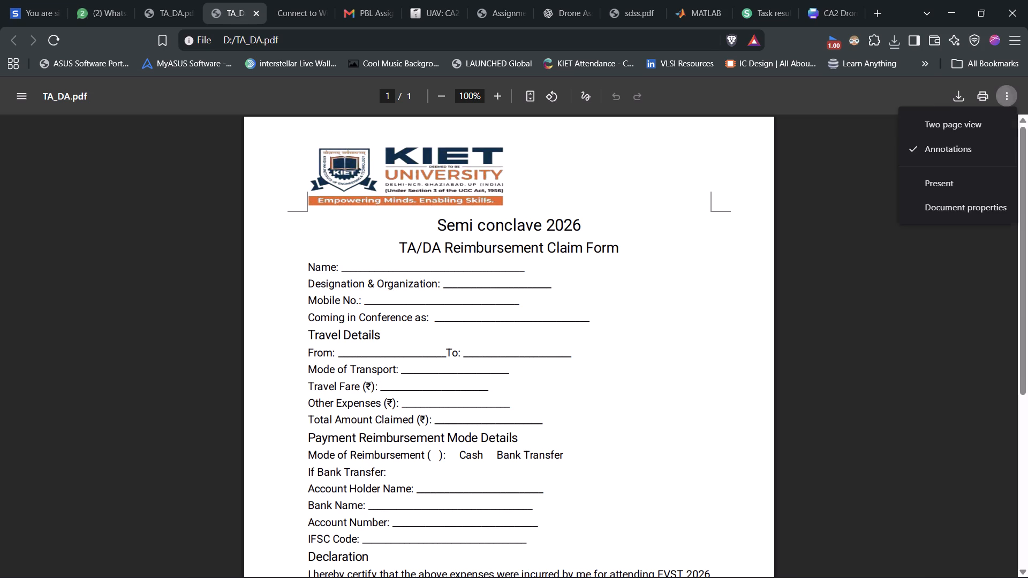
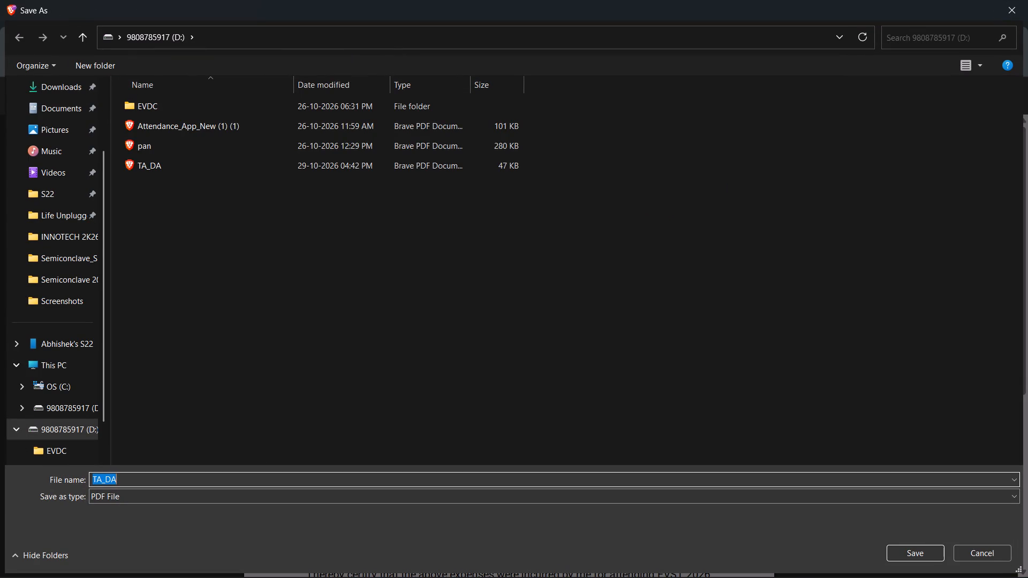
Save the expense document PDF to the D: drive under the file name TA_DA2.
click(192, 472)
click(188, 481)
click(188, 481)
key(2)
key(Return)
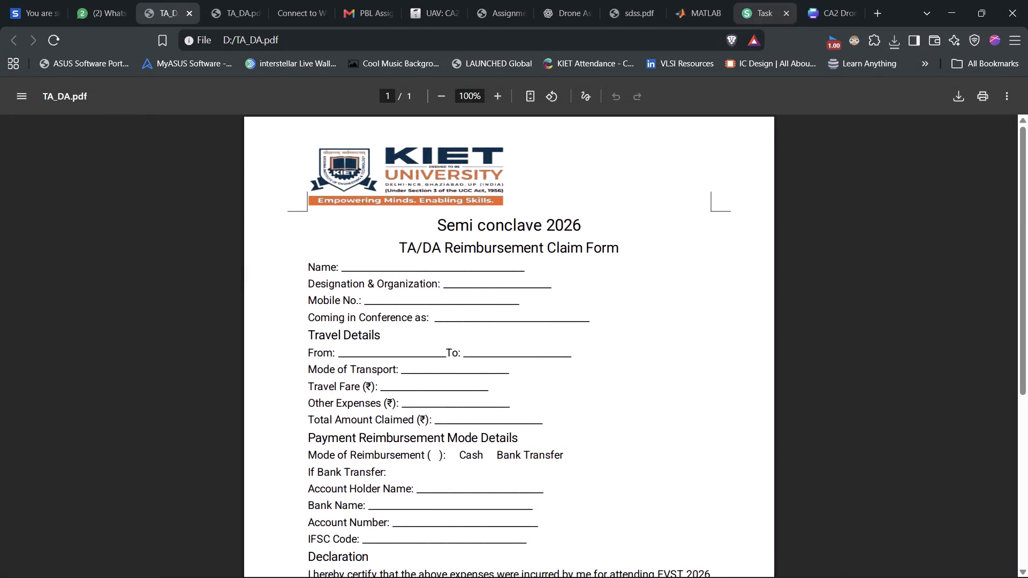
Close both open TA_DA.pdf tabs.
click(188, 9)
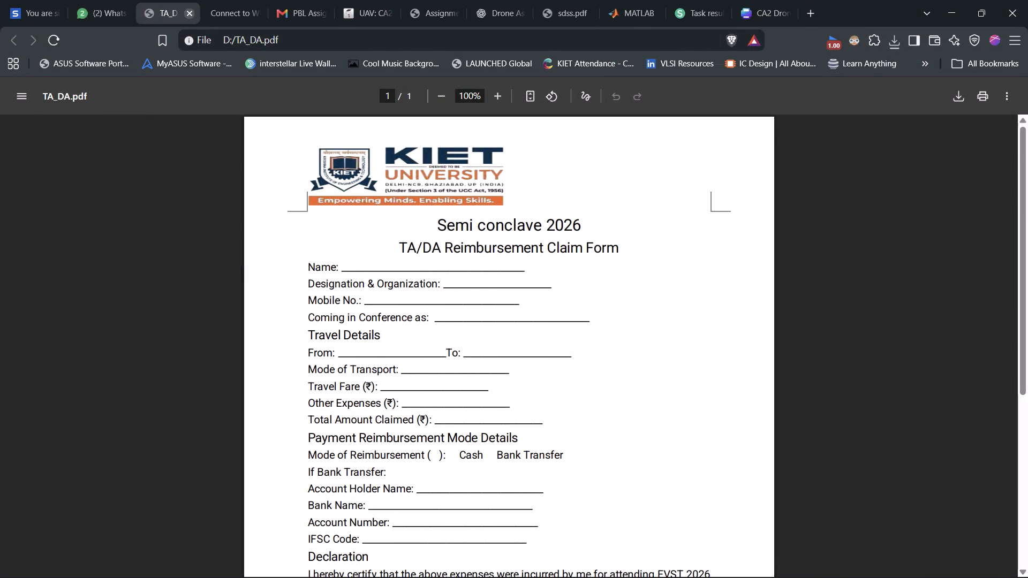
click(188, 9)
Switch to the CA2 Drone.pdf design in Canva and download it as a PDF with Compress PDF enabled.
click(232, 1)
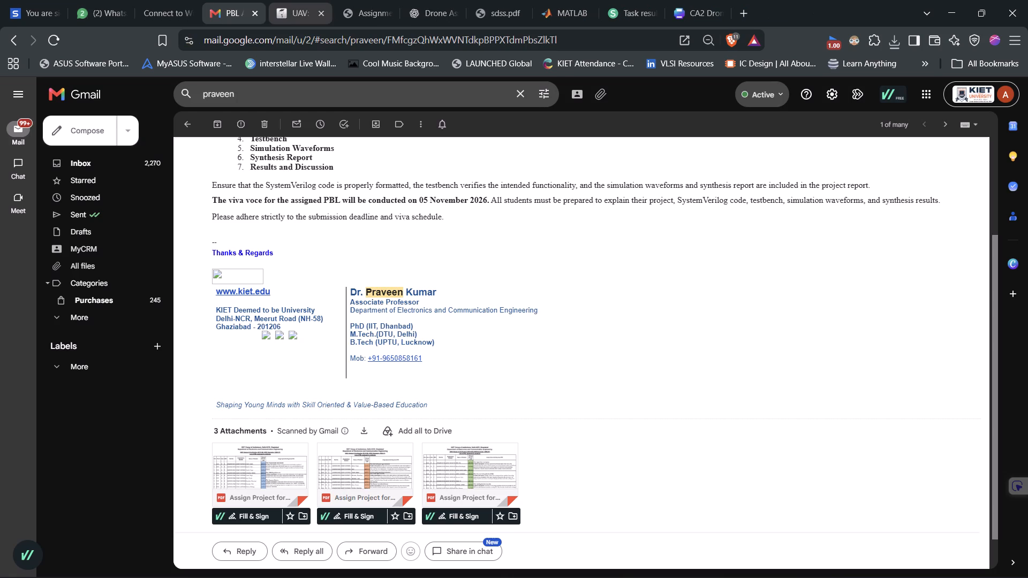
click(279, 1)
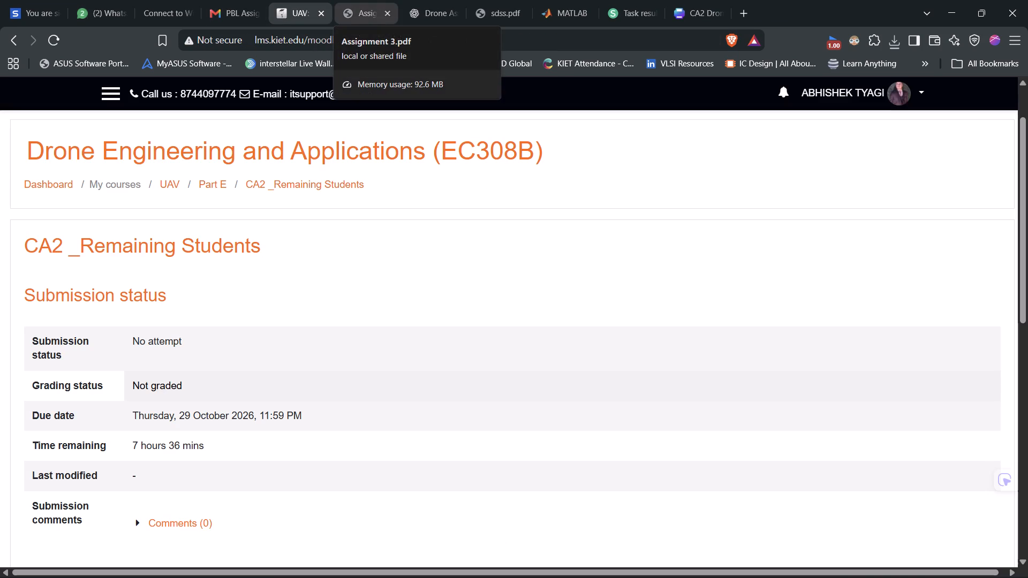
click(371, 0)
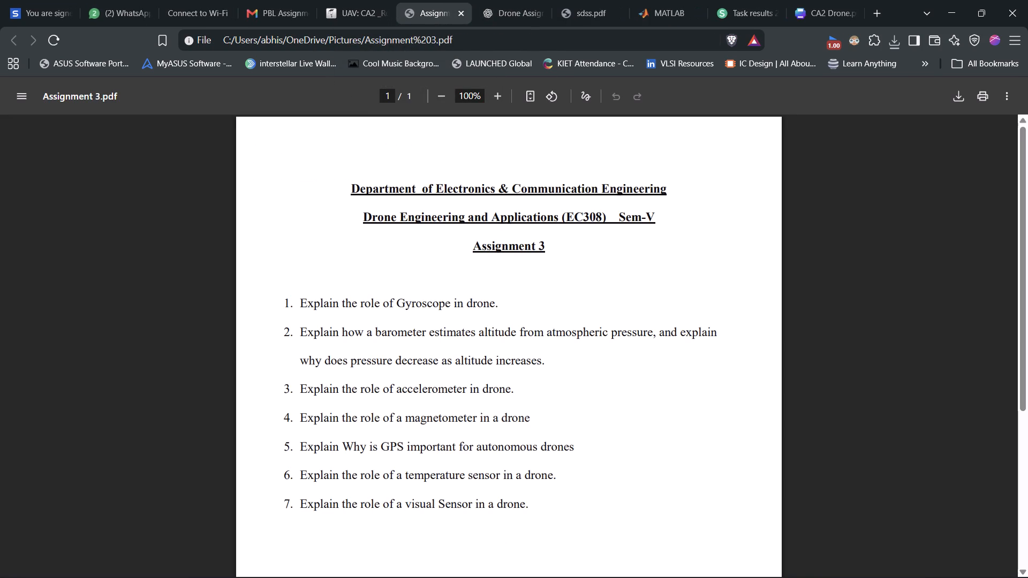
scroll(664, 301, down, 2)
scroll(658, 290, up, 2)
click(488, 0)
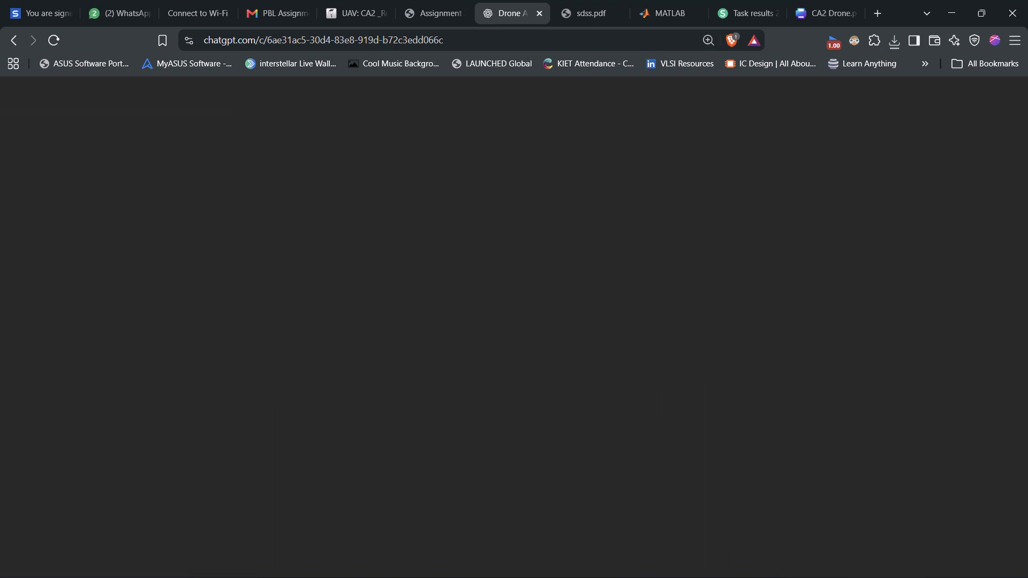
click(830, 0)
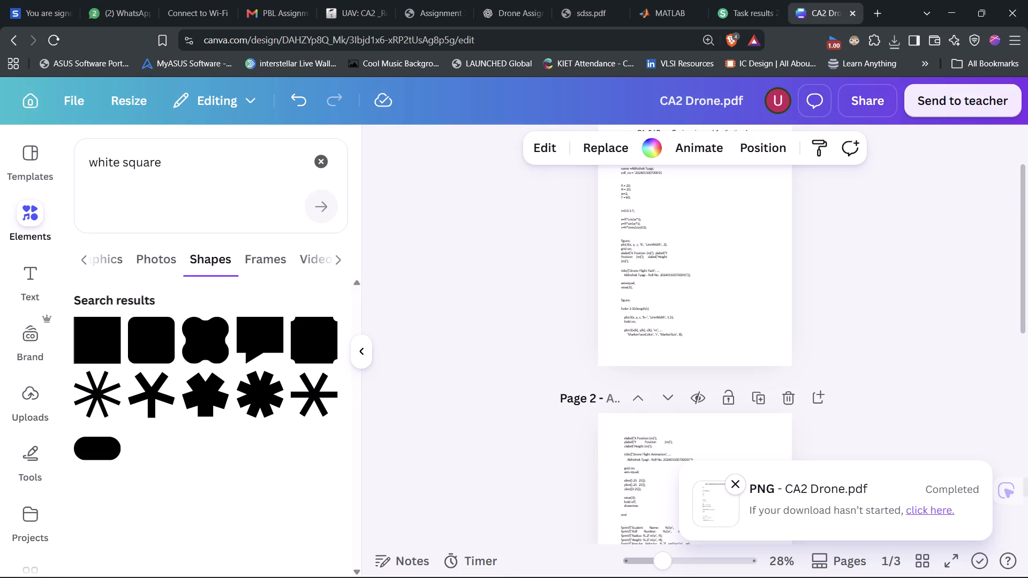
click(877, 116)
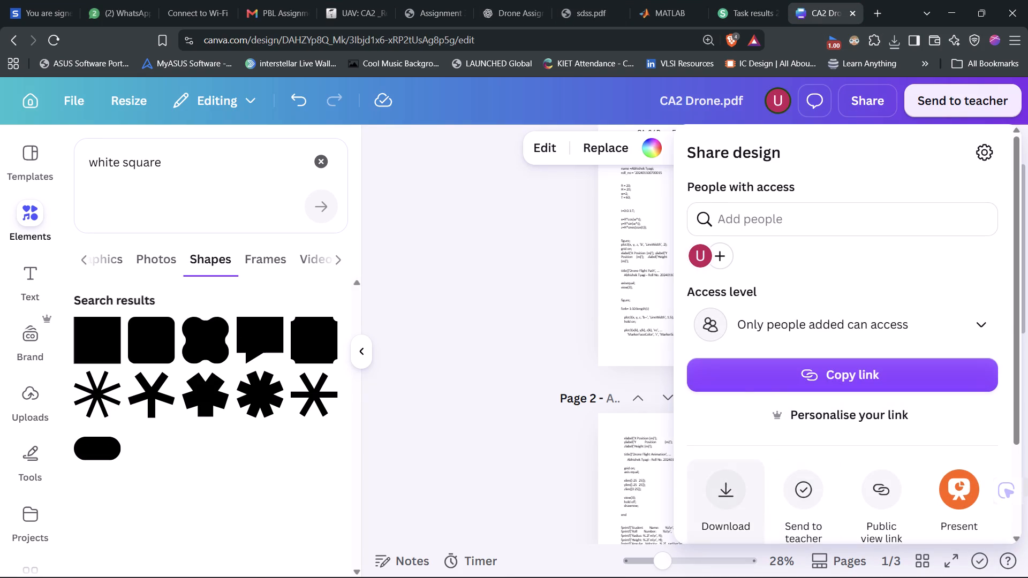
click(724, 491)
click(848, 212)
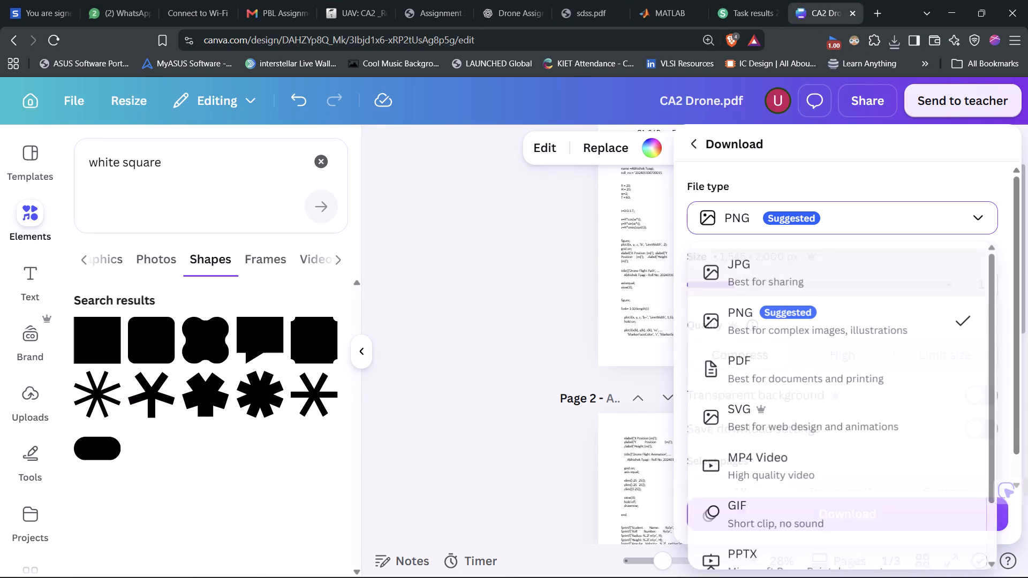
click(834, 383)
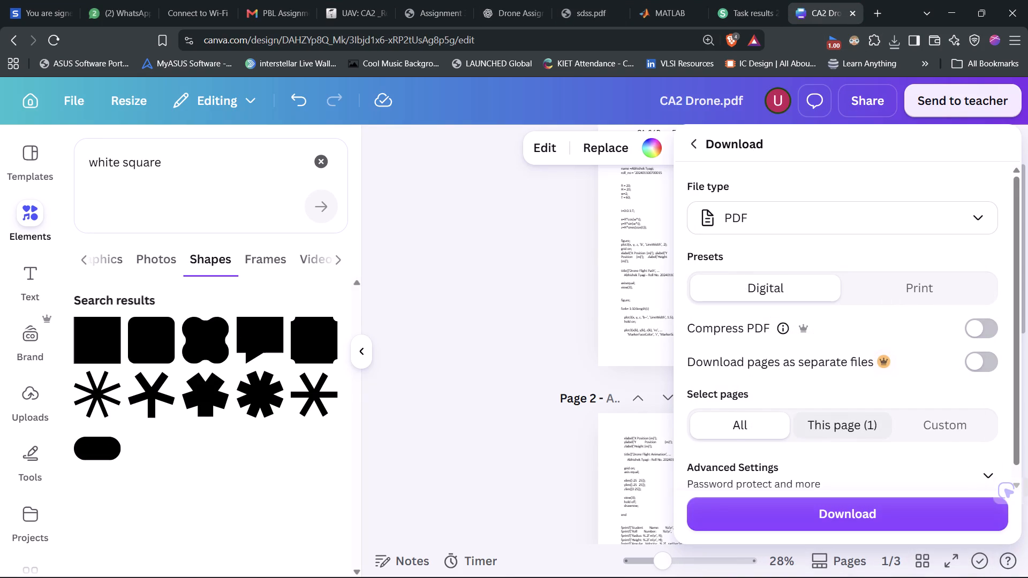
scroll(844, 424, down, 5)
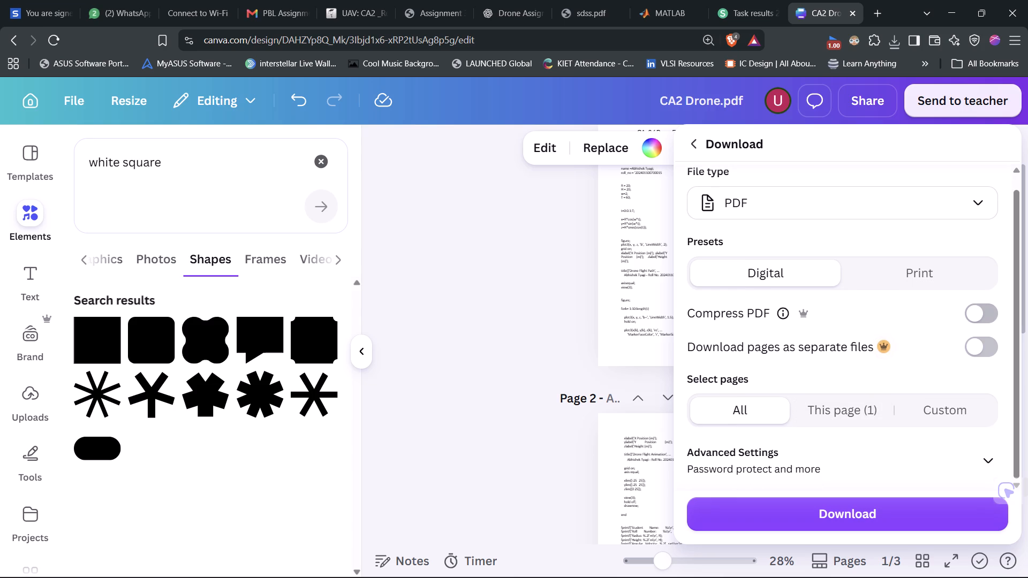
click(997, 310)
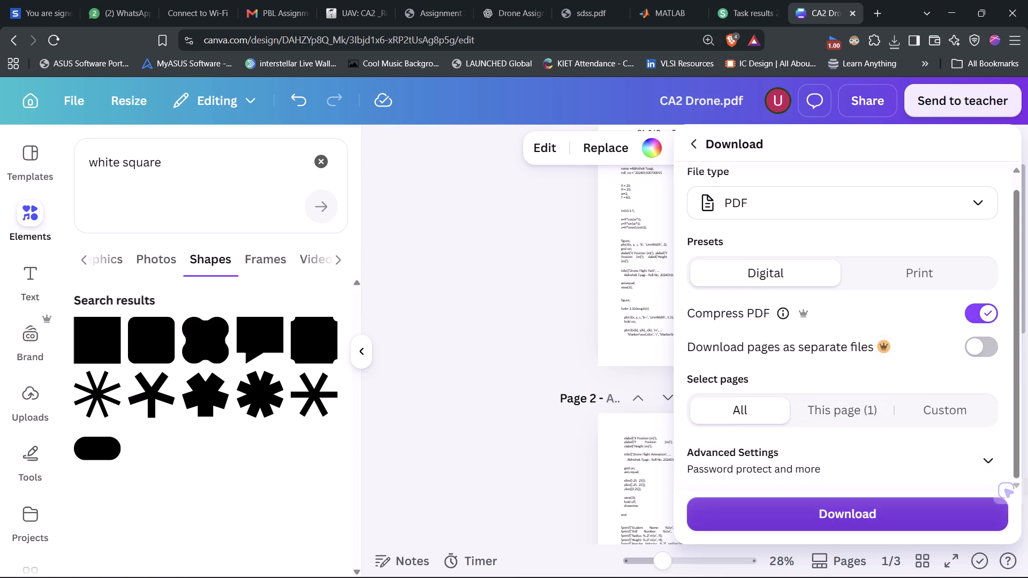
click(793, 518)
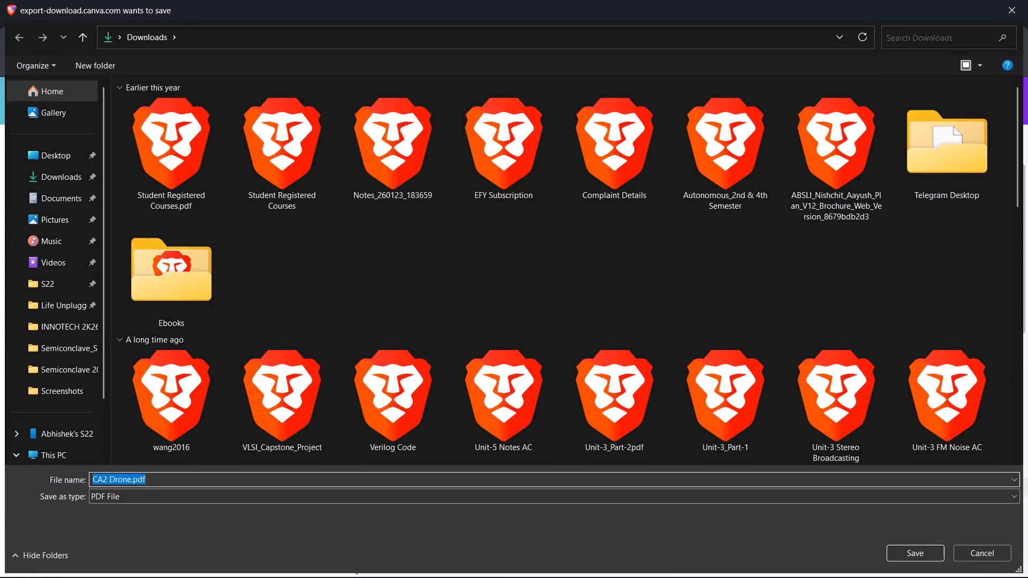
Save the exported Canva design as CA2 Drone.pdf in the Pictures folder.
key(Return)
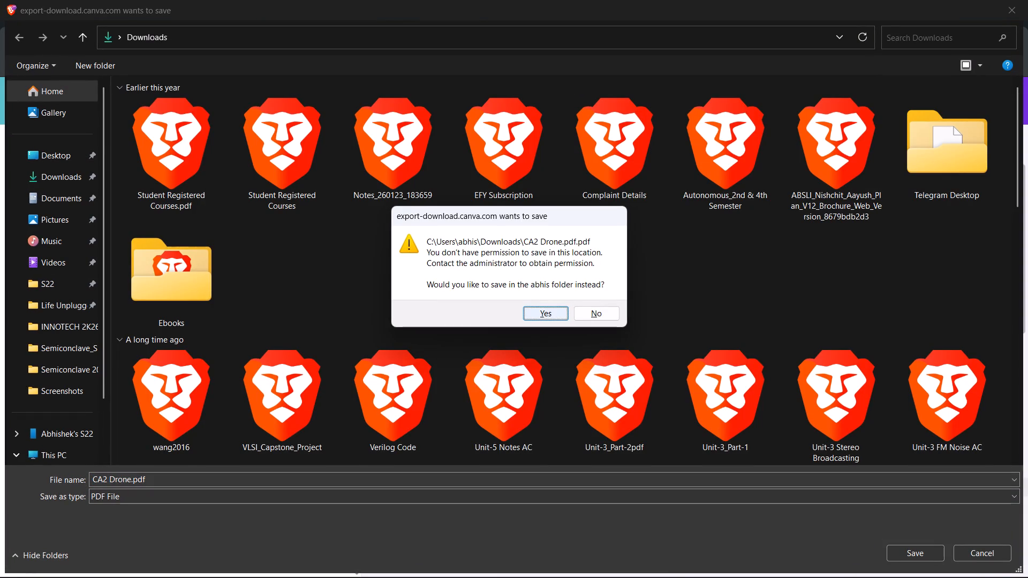
click(600, 317)
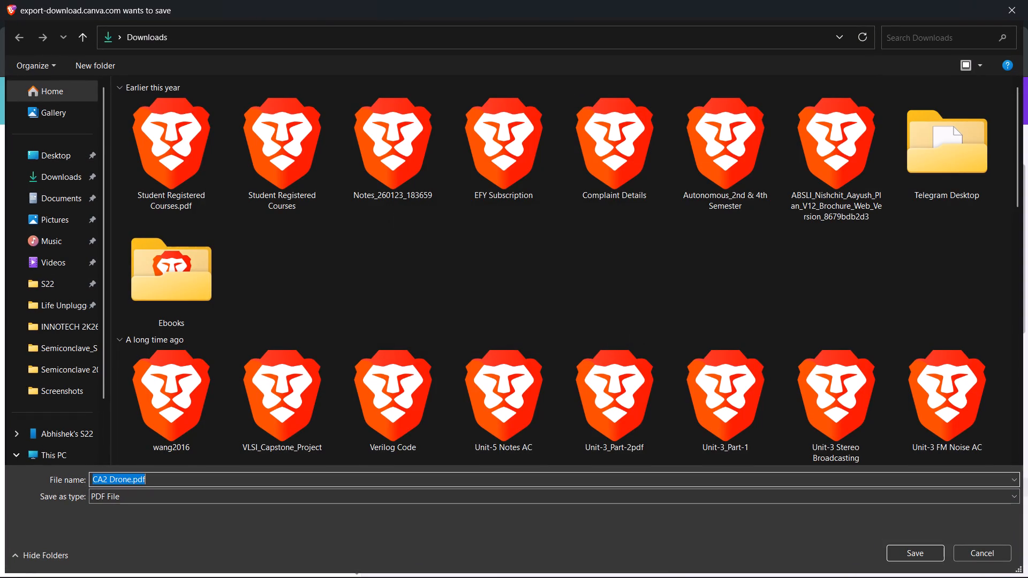
click(56, 223)
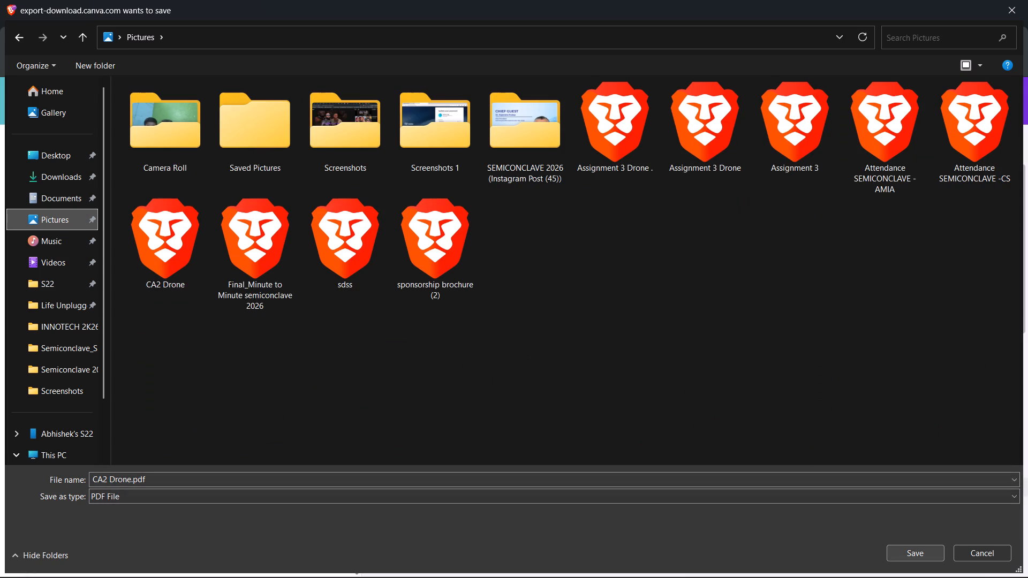
click(877, 476)
click(877, 476)
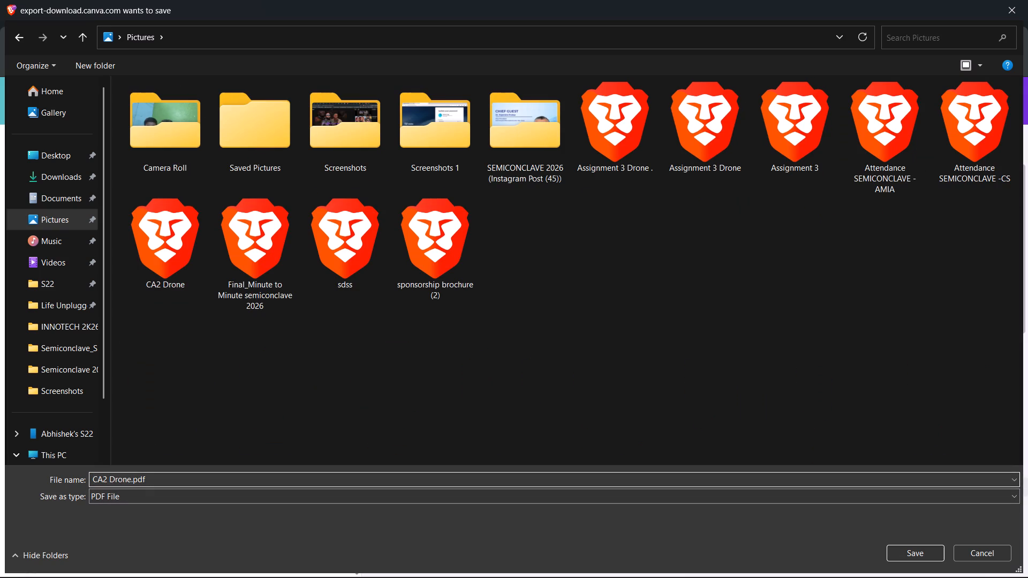
click(877, 476)
key(Return)
key(Return)
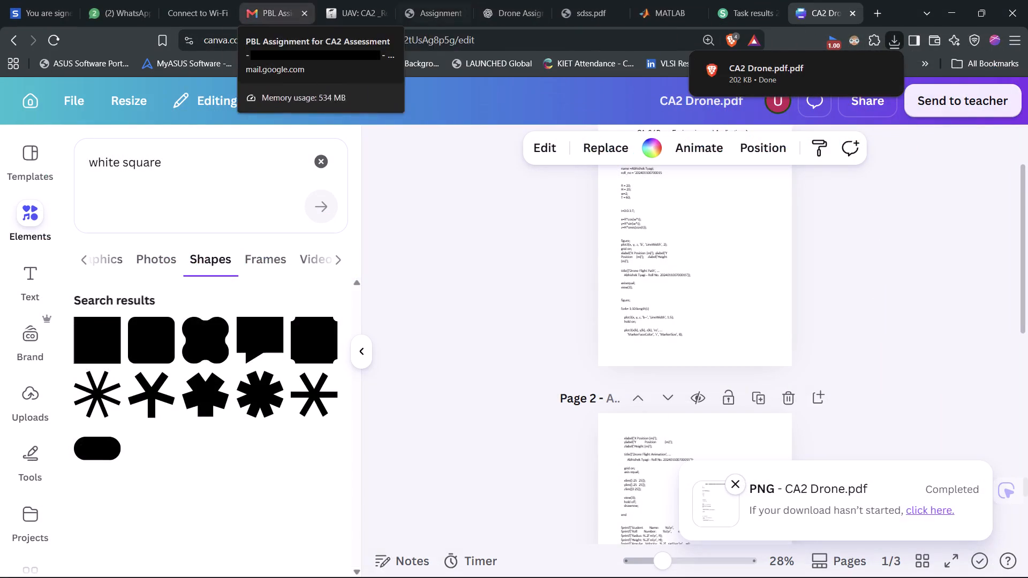
Start a new submission for the CA2 _Remaining Students assignment on the LMS and declare it as own work.
click(315, 16)
click(324, 7)
scroll(330, 486, down, 4)
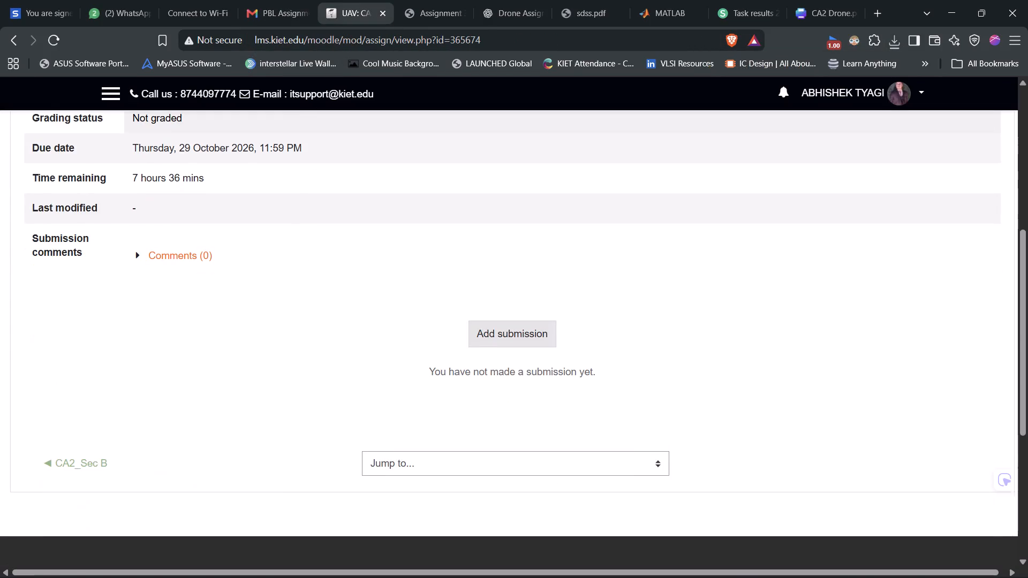
click(518, 327)
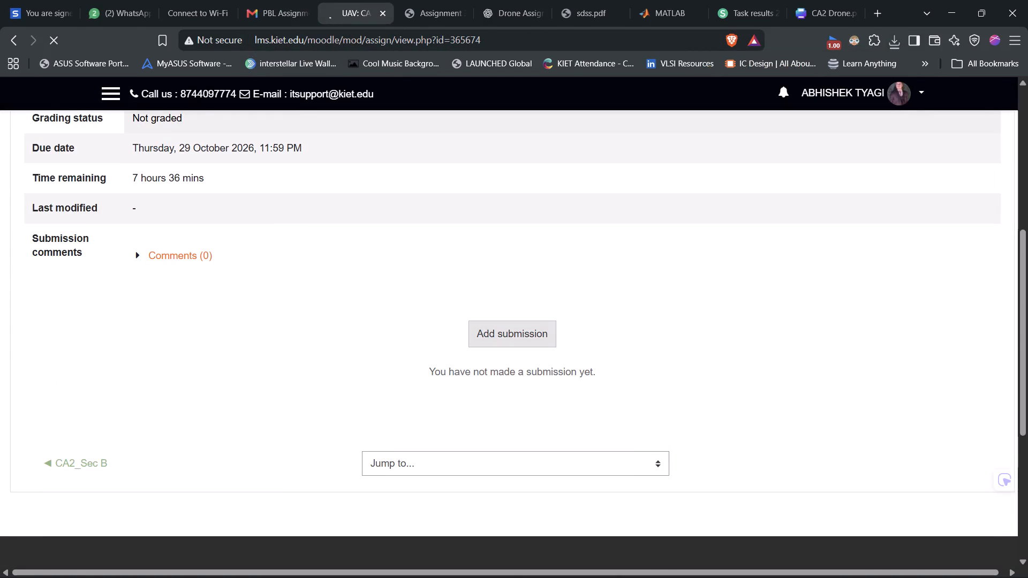
click(360, 374)
scroll(394, 440, down, 1)
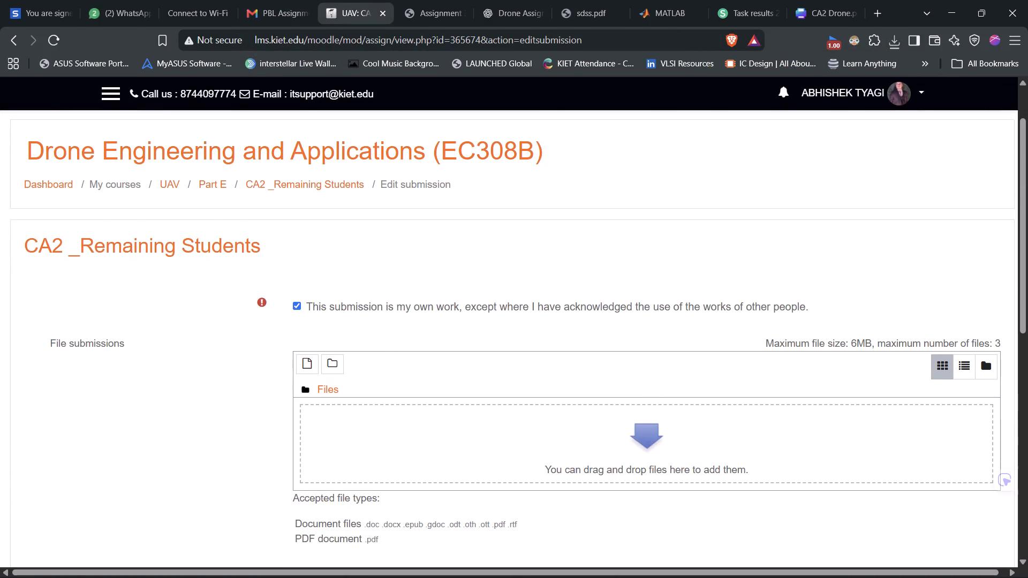
Add the newly downloaded CA2 Drone.pdf.pdf to the file submissions area.
click(896, 40)
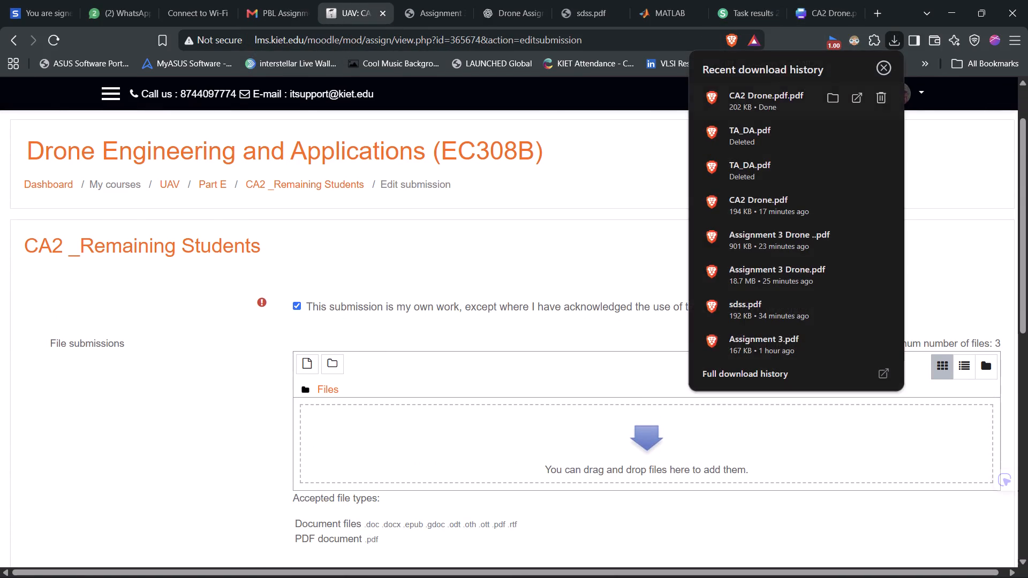
drag(792, 97, 506, 469)
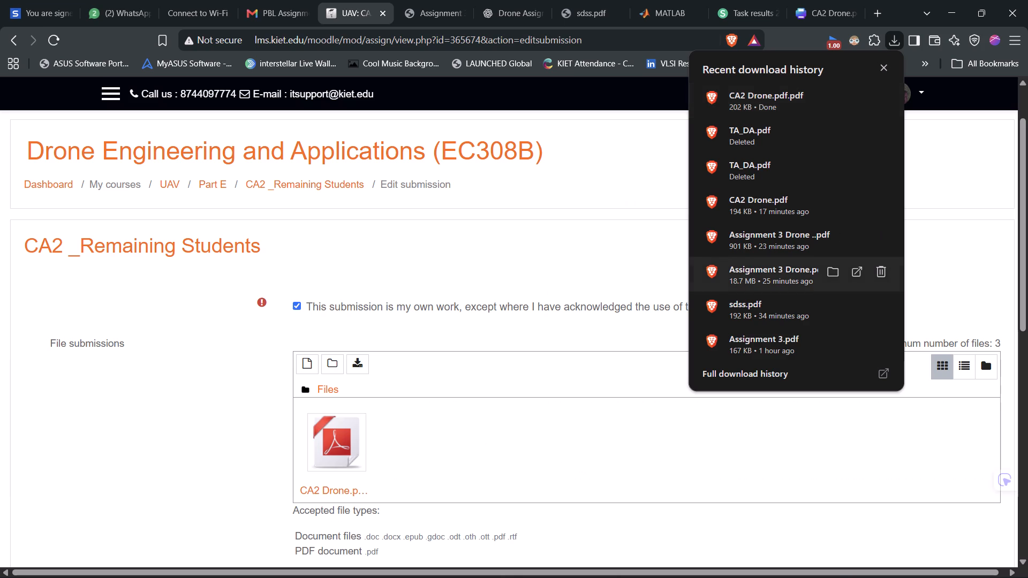
scroll(585, 435, down, 4)
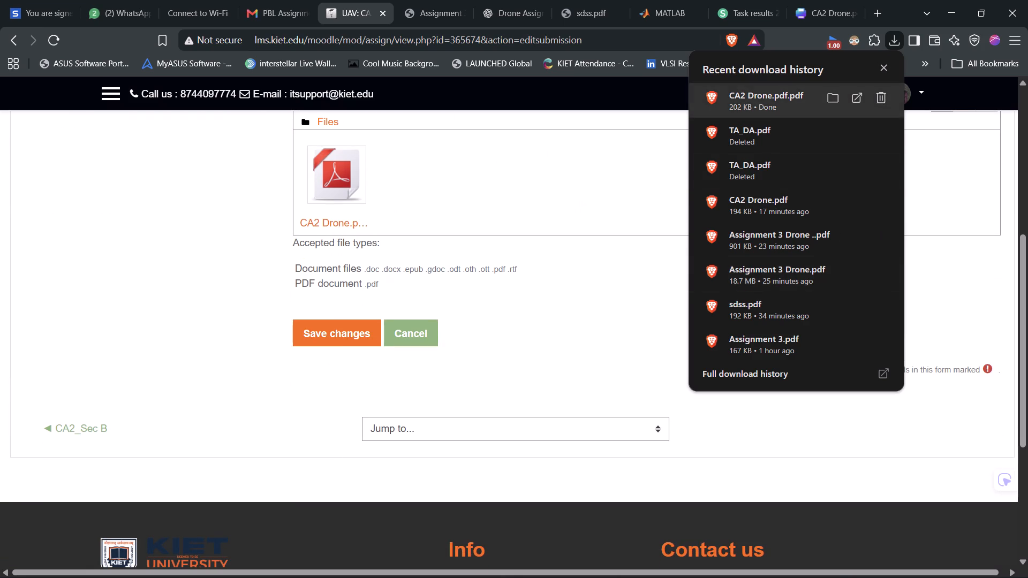
Open the downloaded CA2 Drone.pdf.pdf and examine the code and plots across its pages.
click(850, 92)
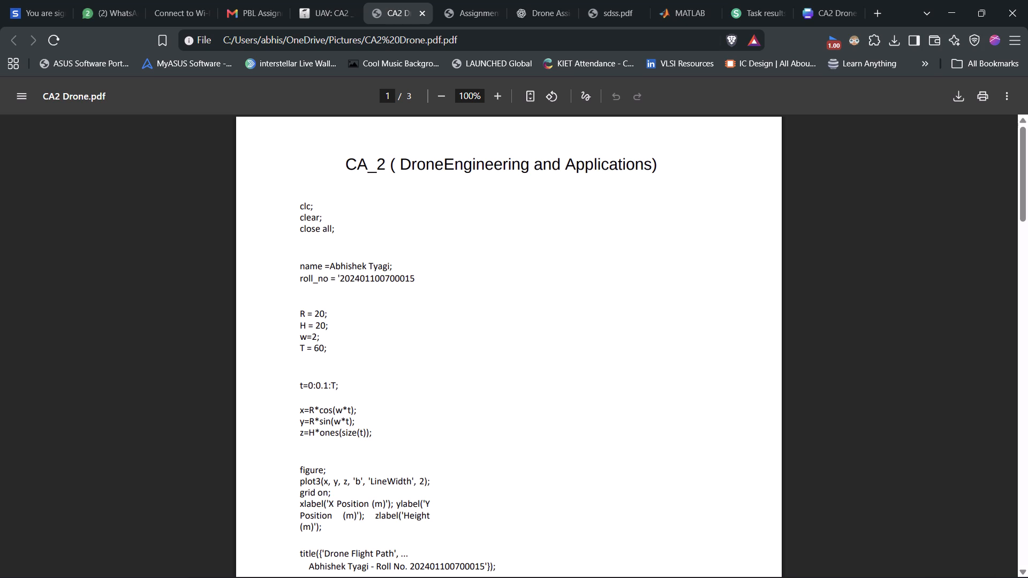
scroll(487, 403, down, 2)
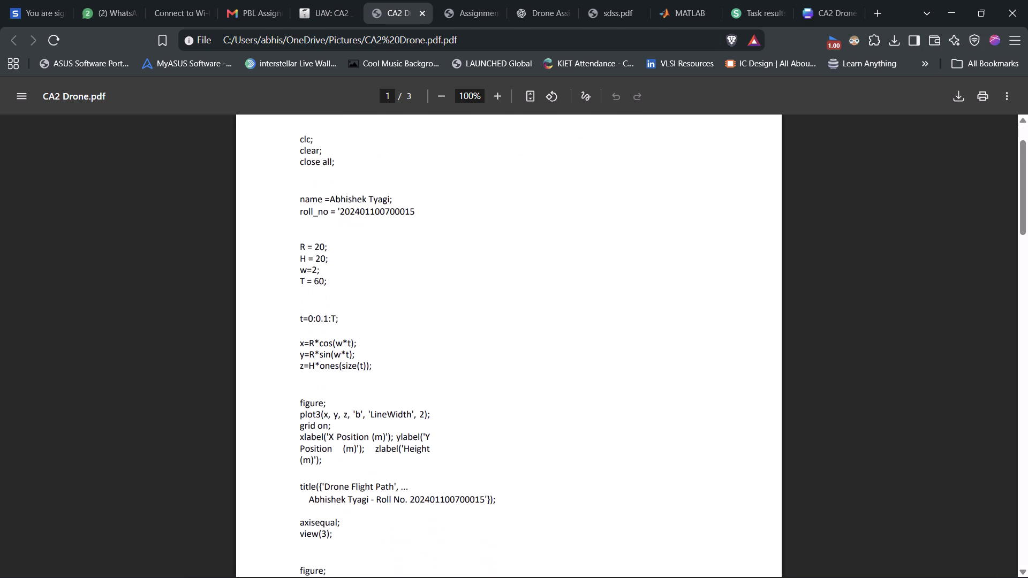
scroll(487, 403, down, 8)
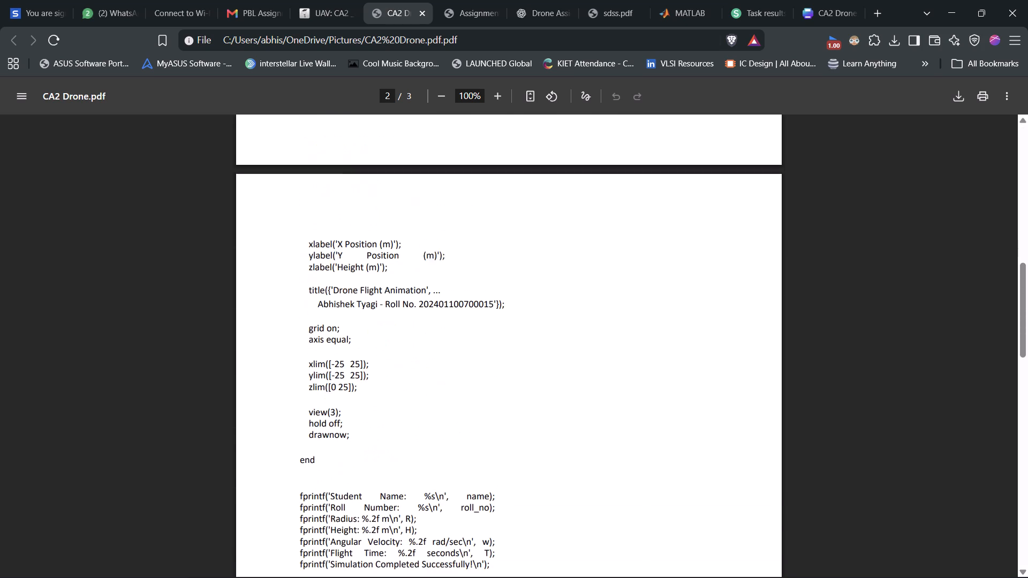
scroll(487, 403, down, 8)
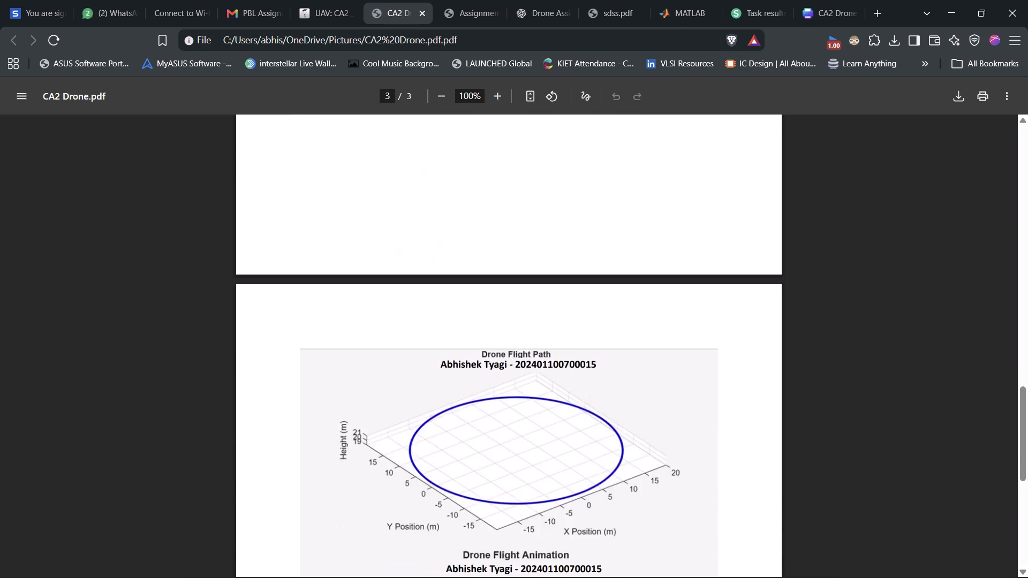
scroll(487, 415, down, 3)
scroll(796, 269, down, 2)
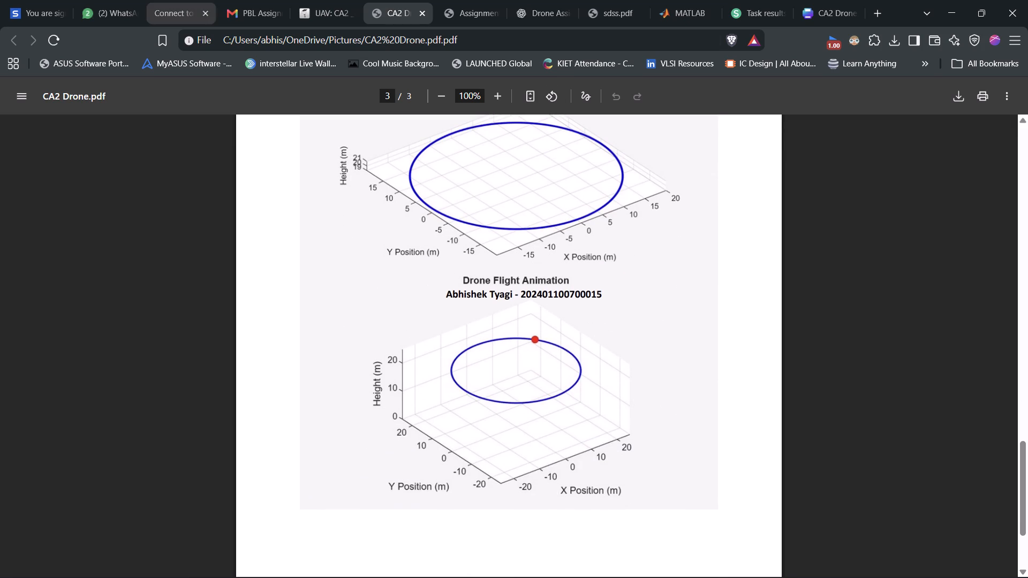
Return to the Canva home page and move the CA2 Drone.pdf design to the trash.
click(845, 0)
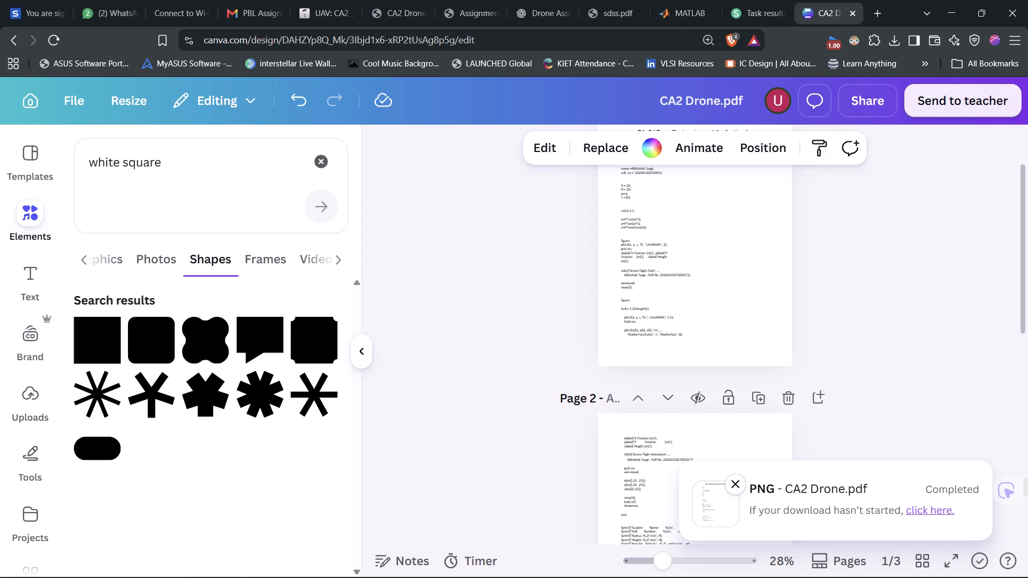
click(28, 93)
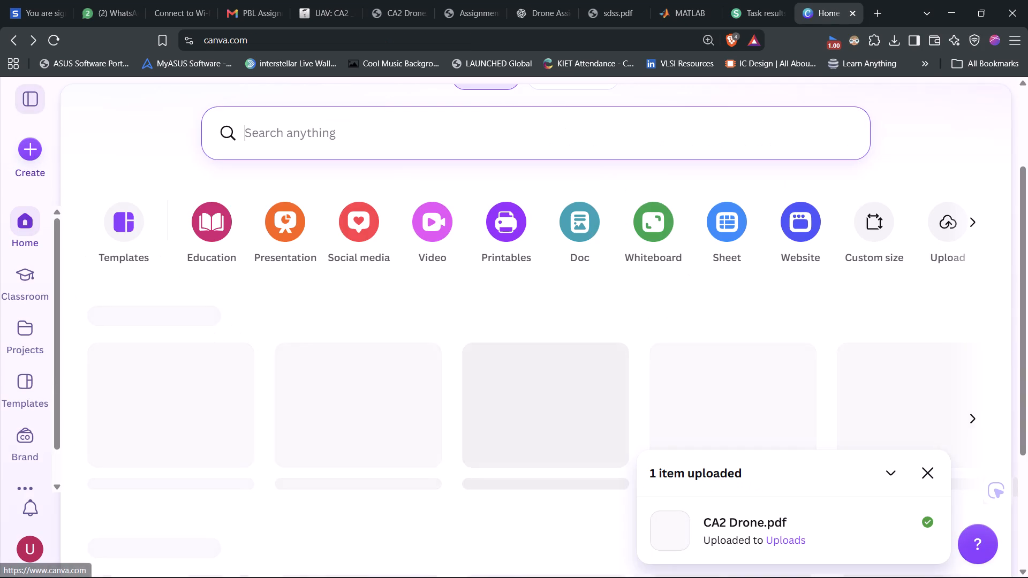
scroll(276, 460, down, 2)
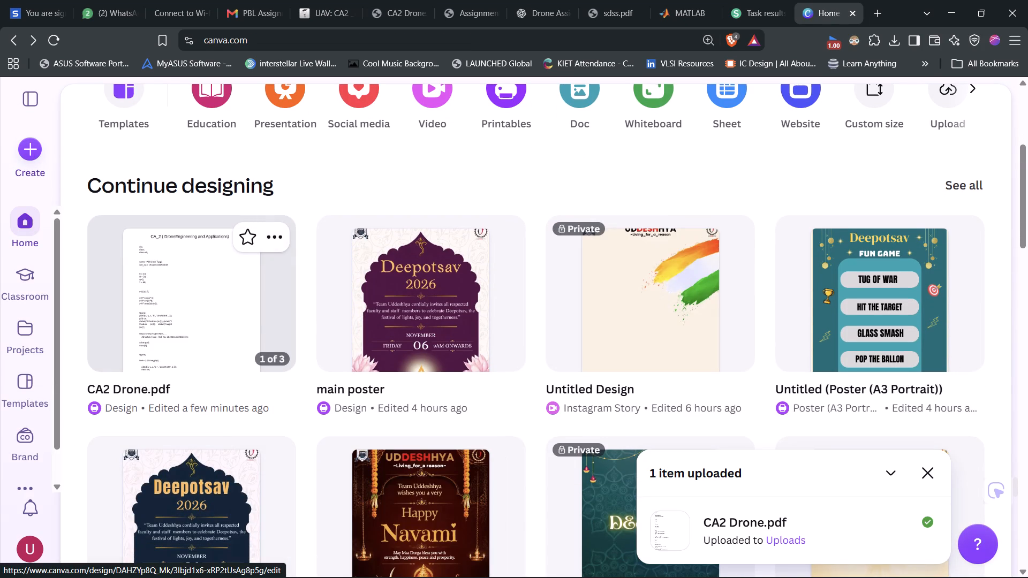
click(270, 245)
click(340, 545)
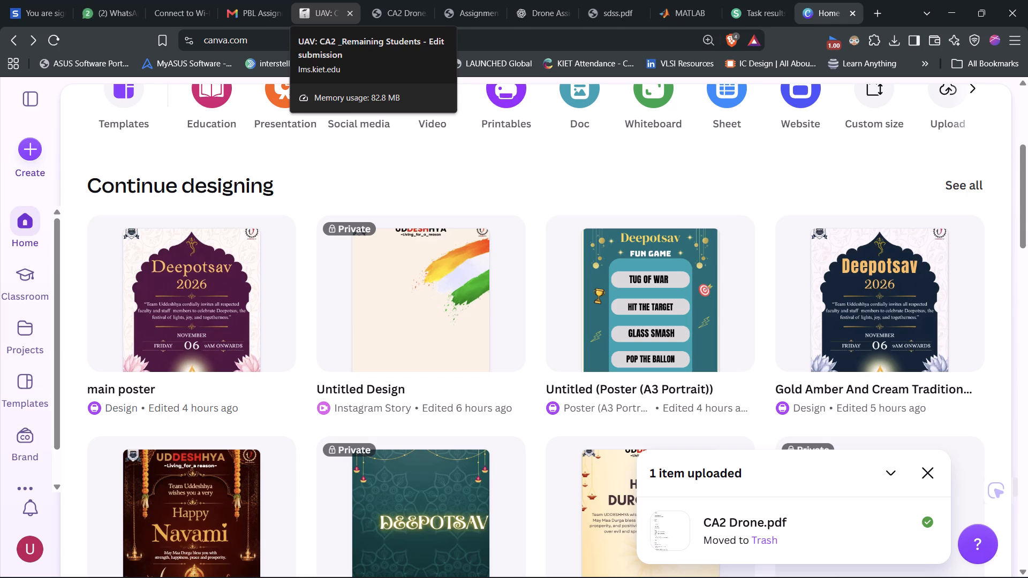
Return to the LMS submission form and save the assignment submission.
click(326, 0)
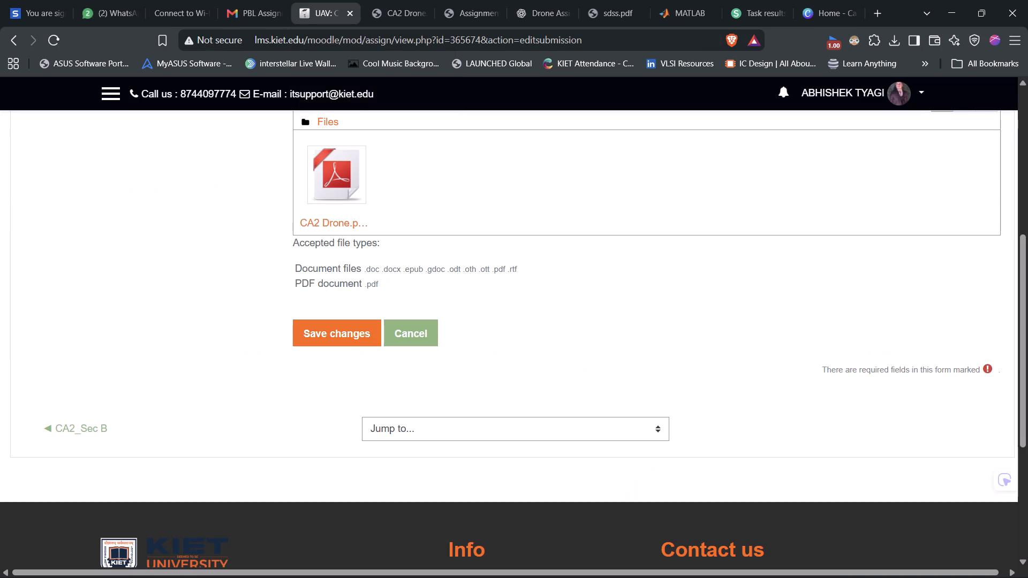
click(323, 329)
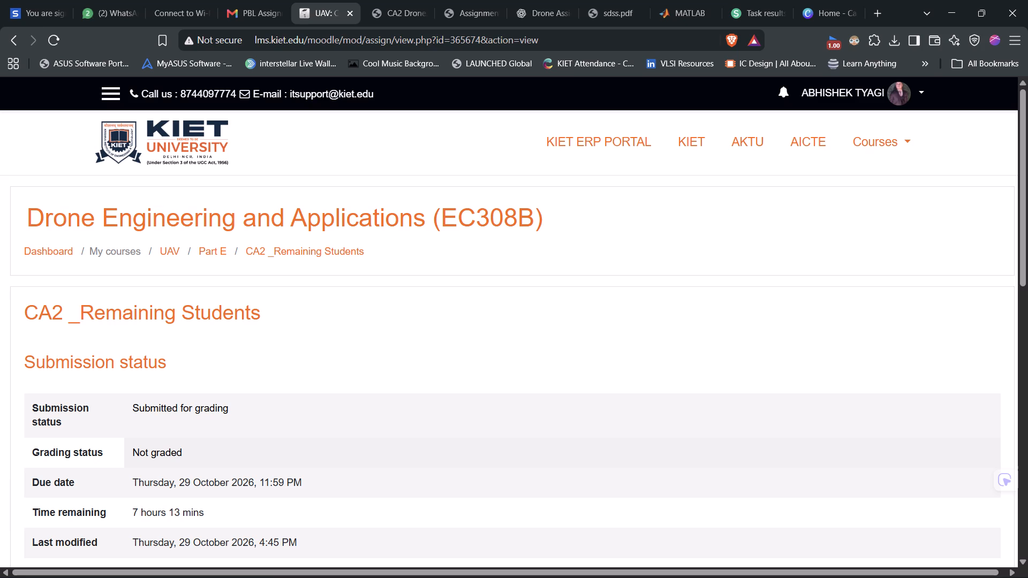
Review the submission status and attached file on the assignment page, and go back to the submission form.
scroll(745, 299, down, 3)
scroll(828, 223, down, 2)
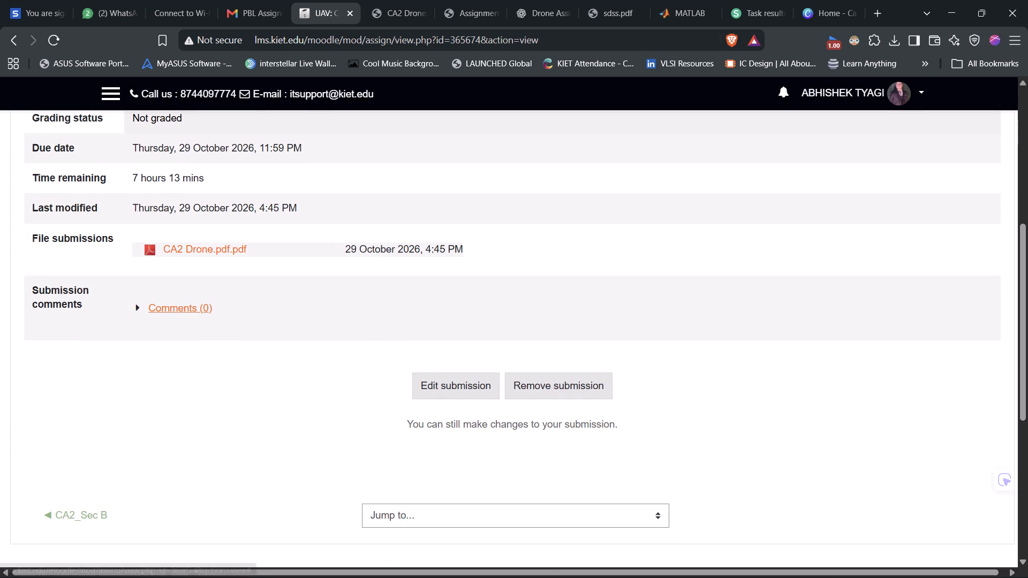
scroll(608, 311, down, 1)
scroll(609, 315, up, 3)
scroll(597, 325, down, 3)
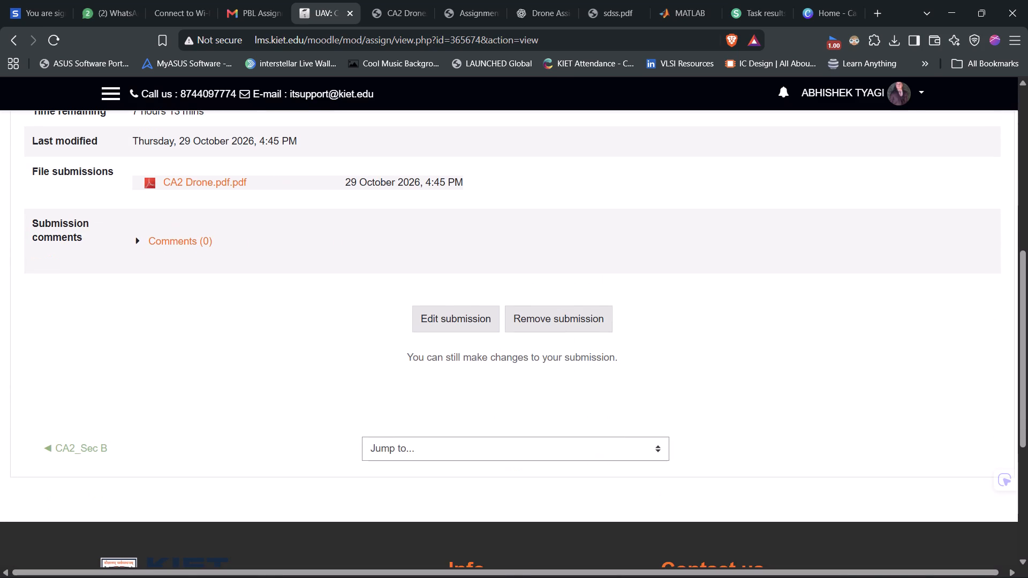
scroll(516, 308, down, 4)
scroll(505, 321, up, 2)
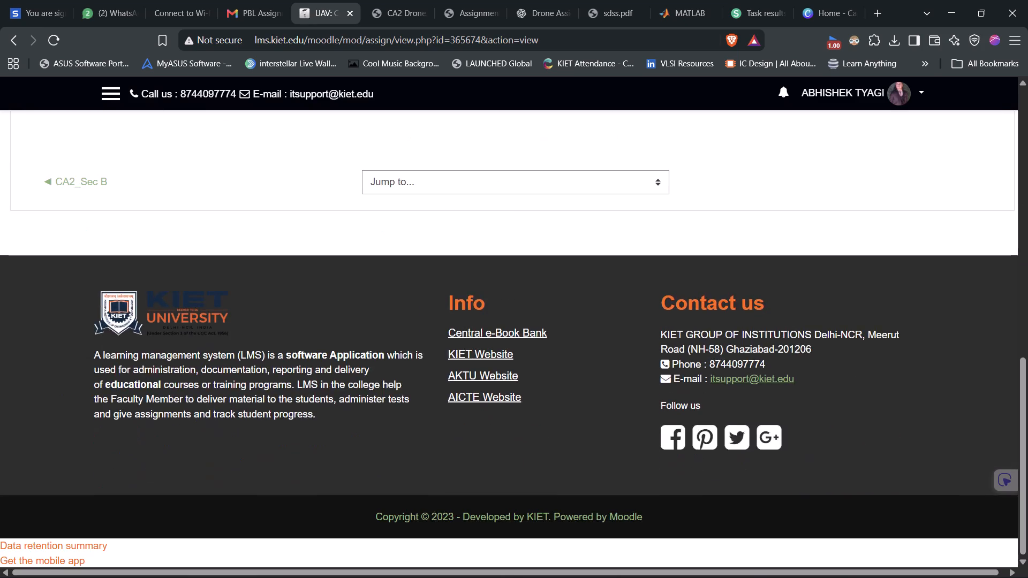
scroll(505, 321, up, 9)
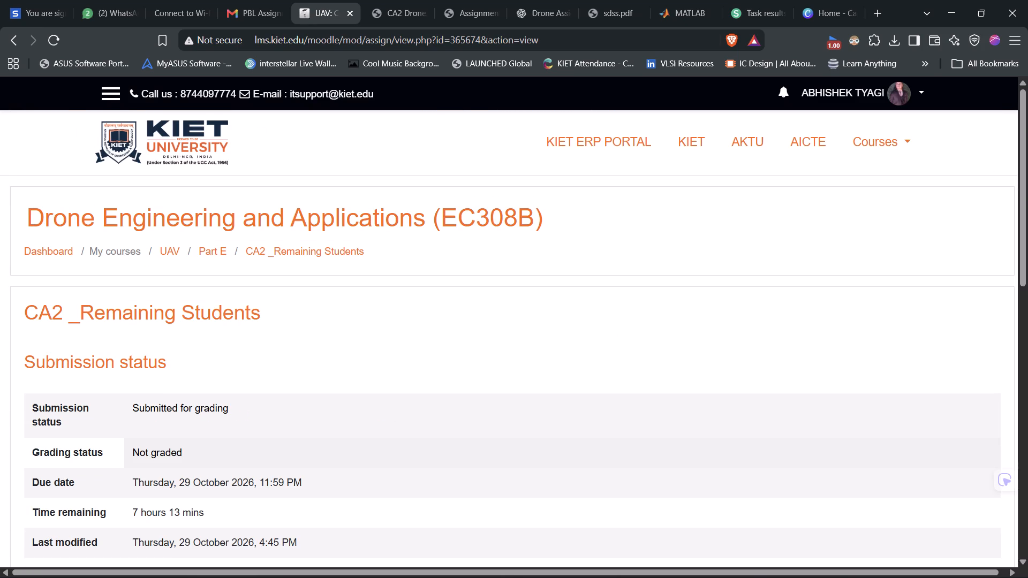
scroll(505, 321, up, 5)
scroll(505, 321, down, 6)
scroll(505, 321, up, 3)
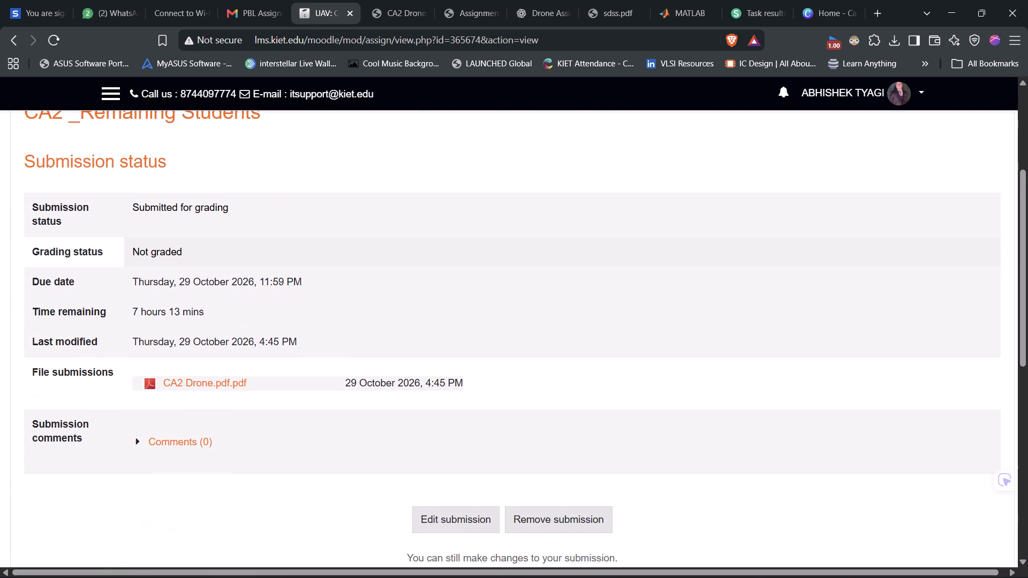
click(3, 31)
click(11, 39)
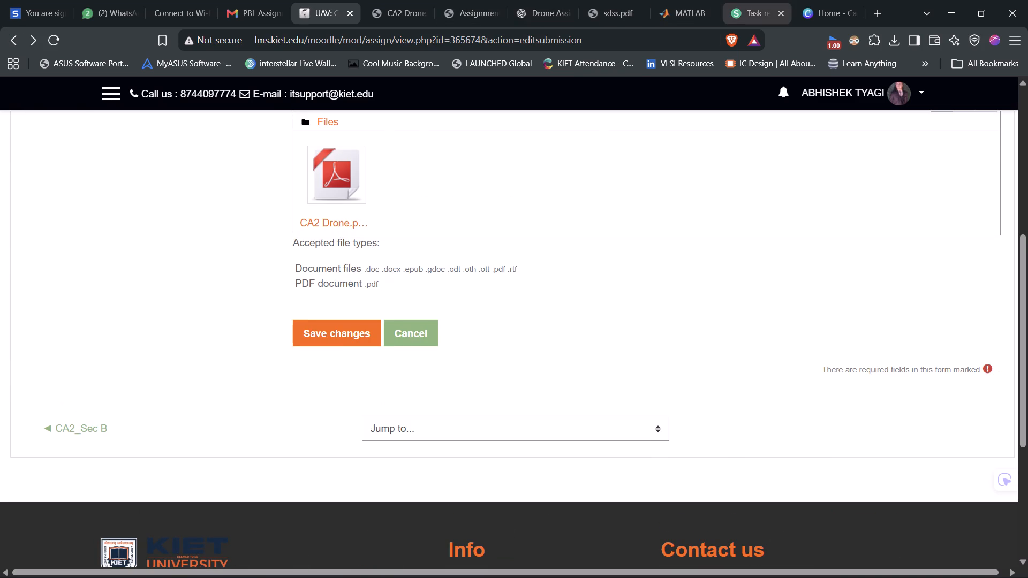
click(741, 0)
click(776, 12)
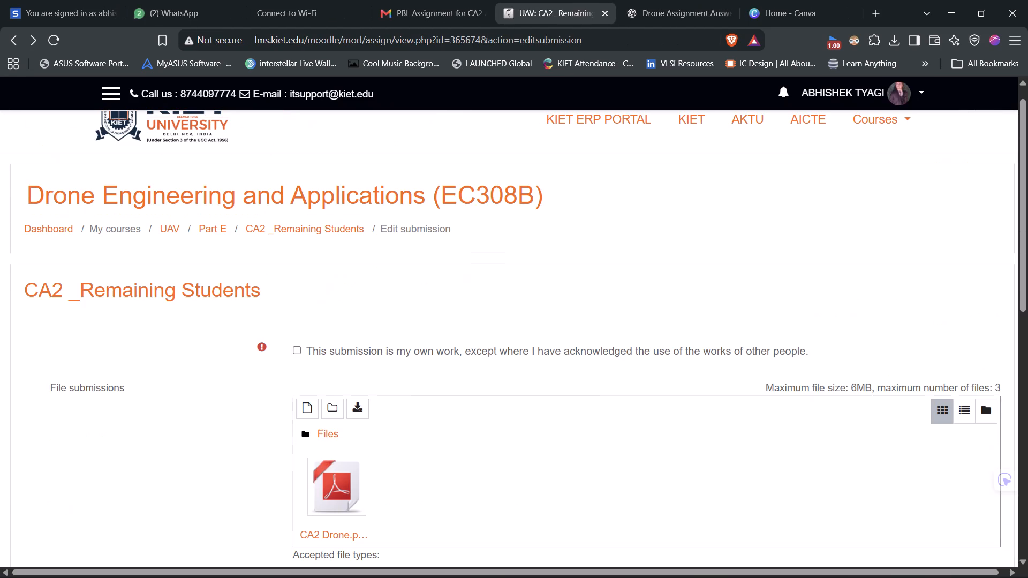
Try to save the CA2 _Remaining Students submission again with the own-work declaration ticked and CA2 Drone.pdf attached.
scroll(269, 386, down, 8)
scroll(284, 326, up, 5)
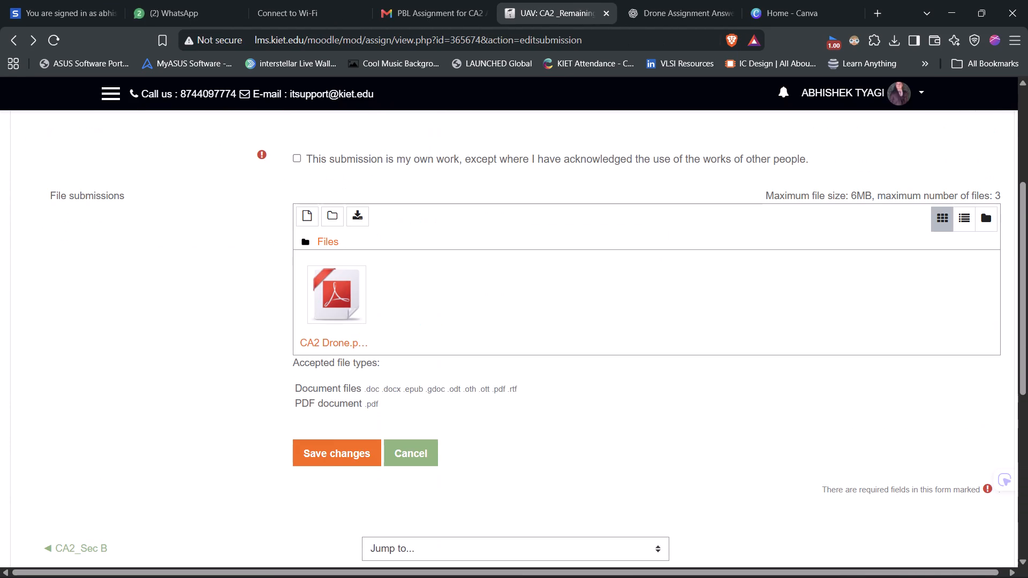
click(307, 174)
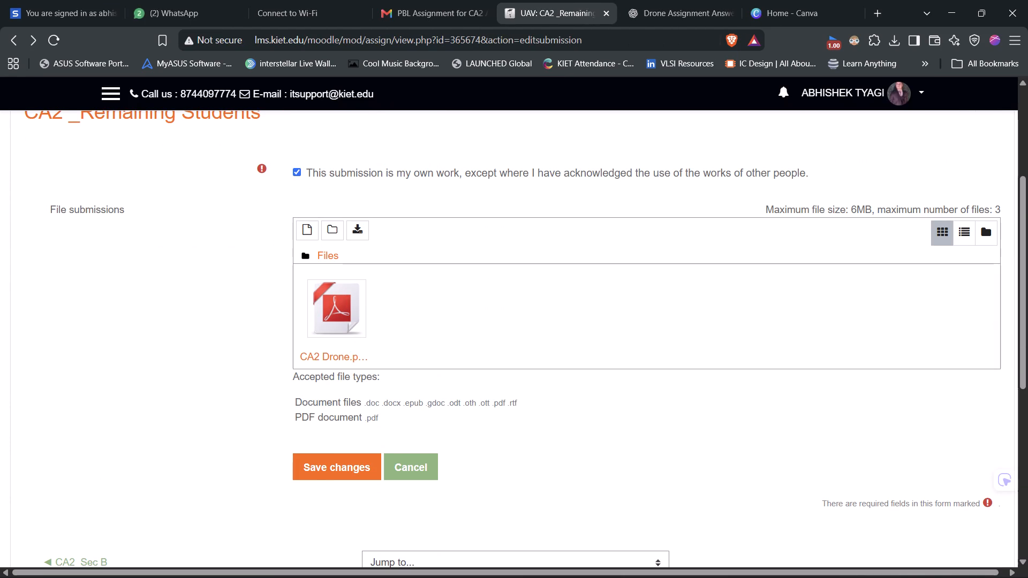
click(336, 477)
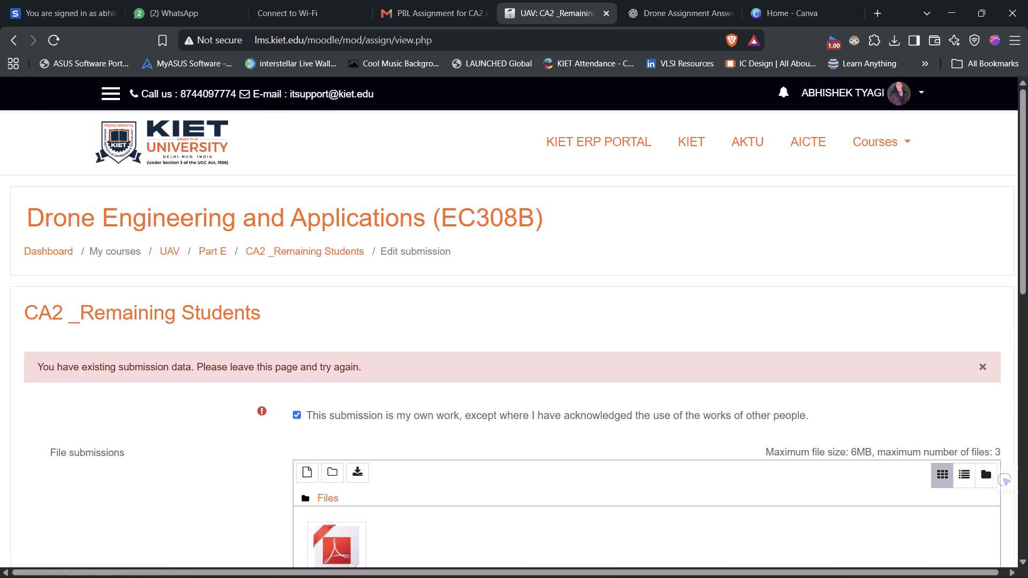
Close the LMS tab with the CA2 _Remaining Students submission form.
click(608, 10)
Review the PBL Assignment for CA2 Assessment email in Gmail, including its report requirements, dates and attachments.
click(459, 0)
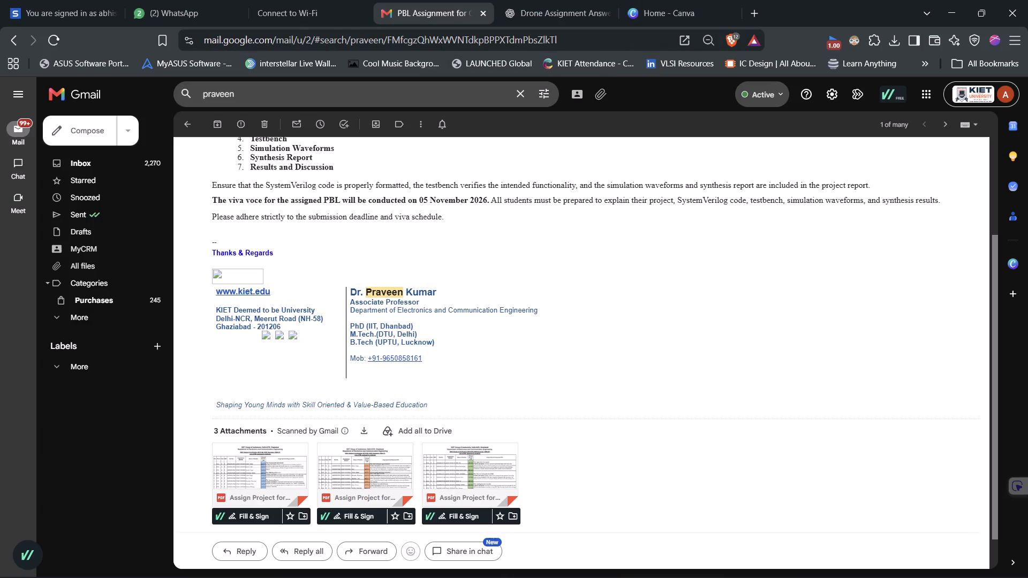
scroll(569, 270, down, 1)
scroll(571, 284, up, 7)
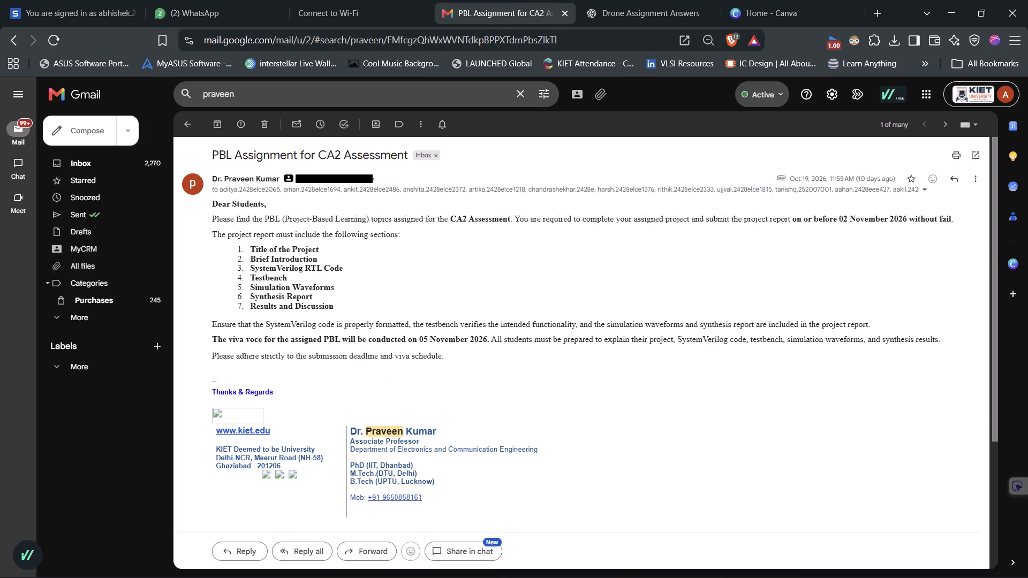
scroll(594, 255, down, 5)
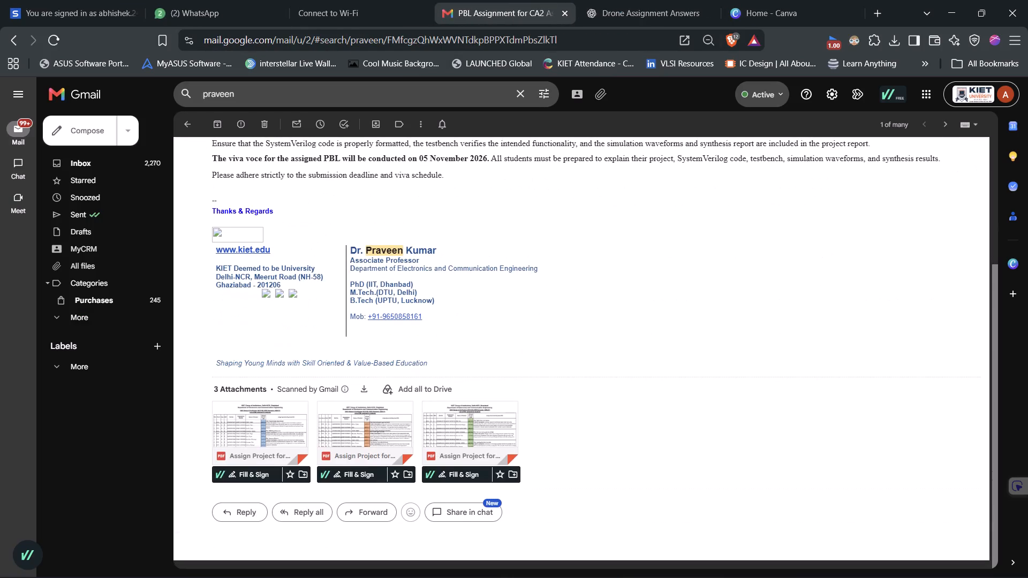